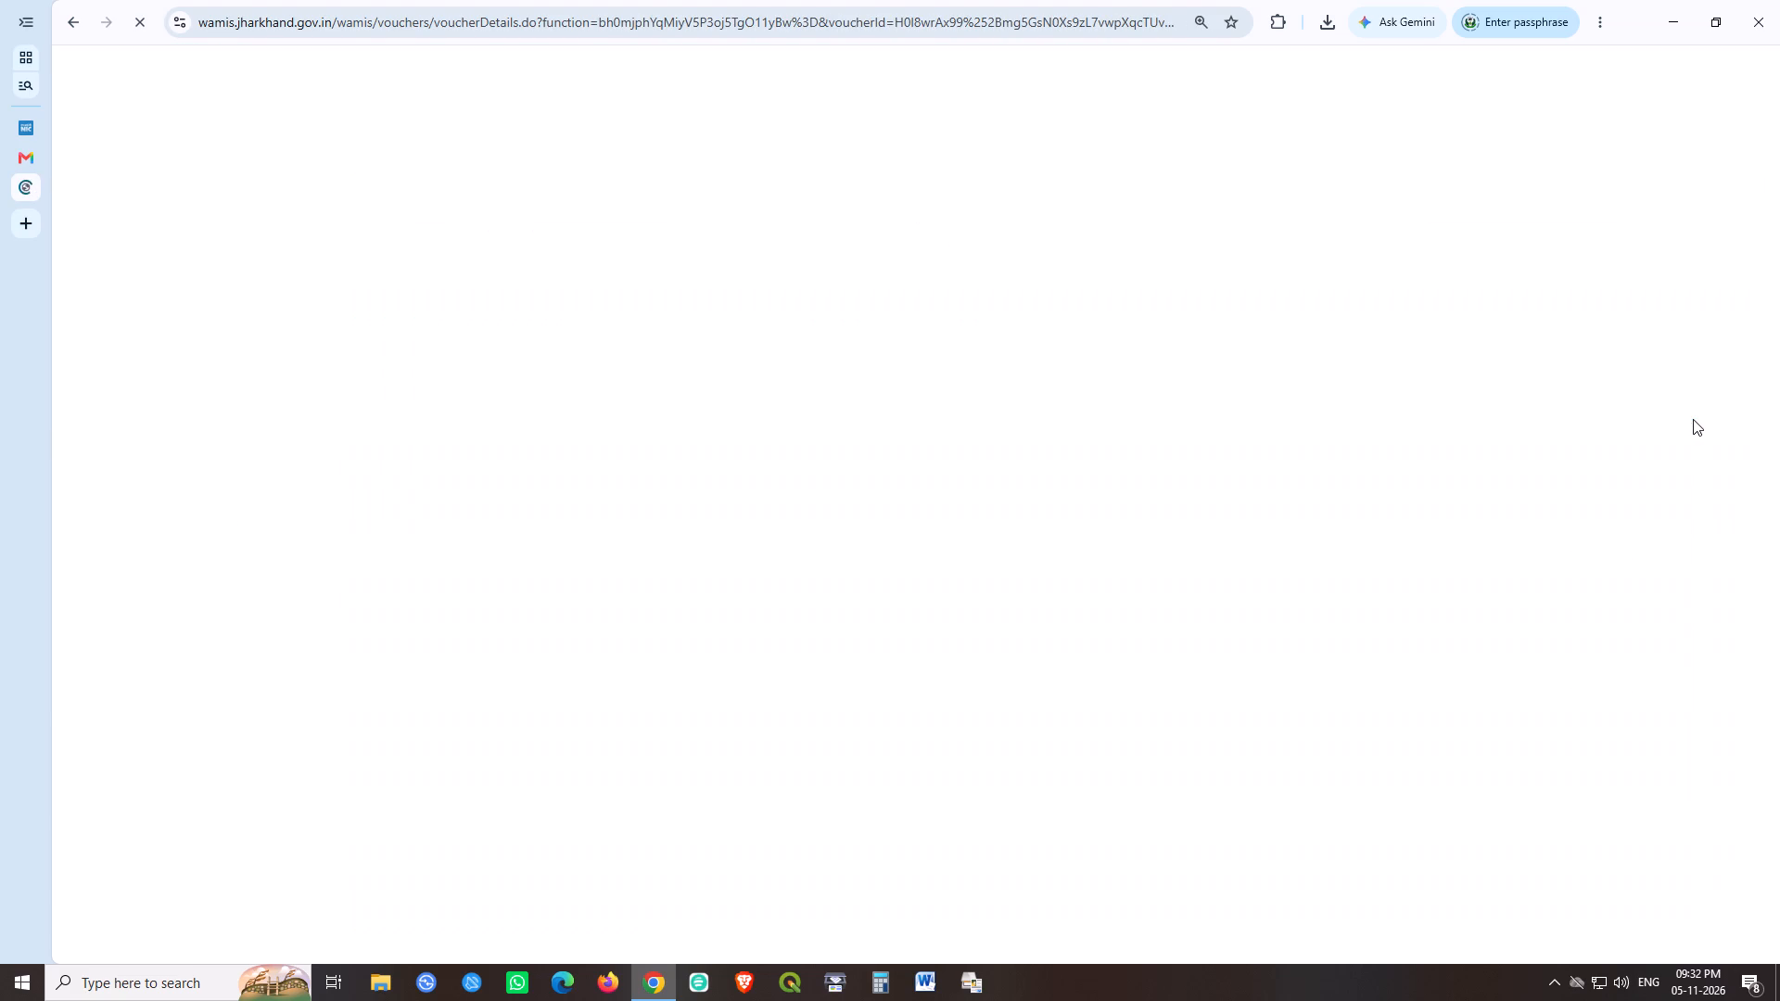
Set the expected gross amount of voucher 65BH to 60840 and save the record.
key("Right")
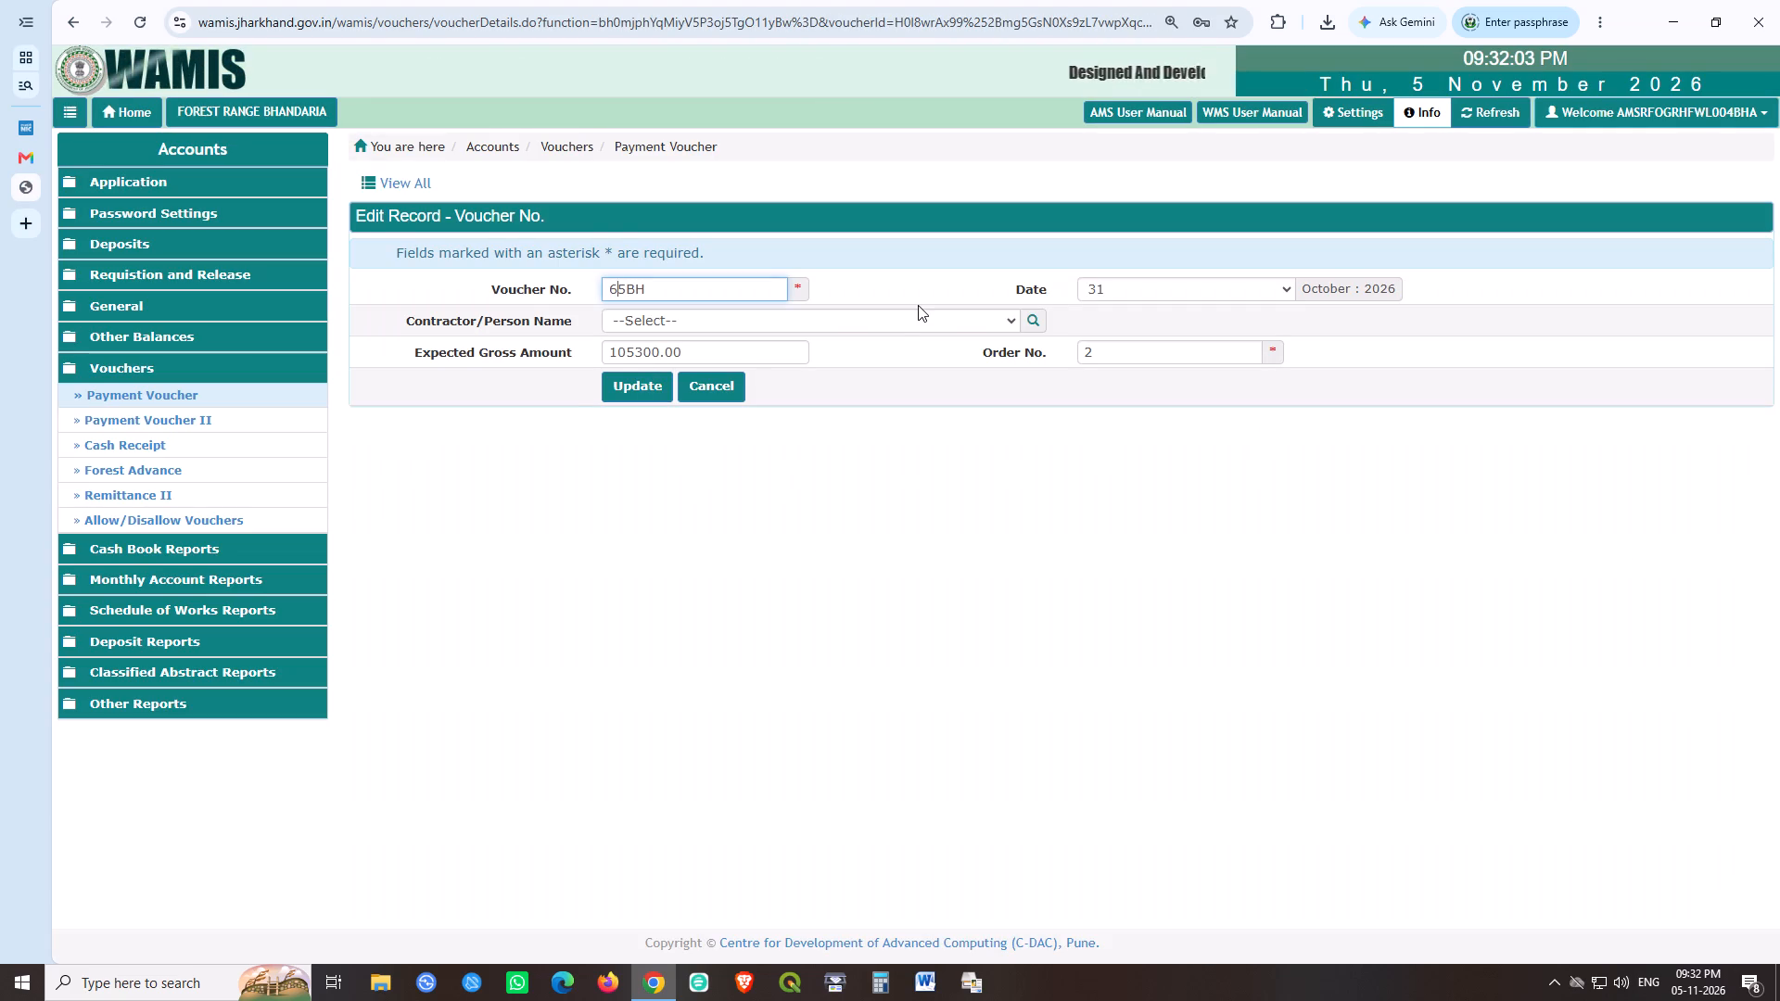
key("Right")
key("Right")
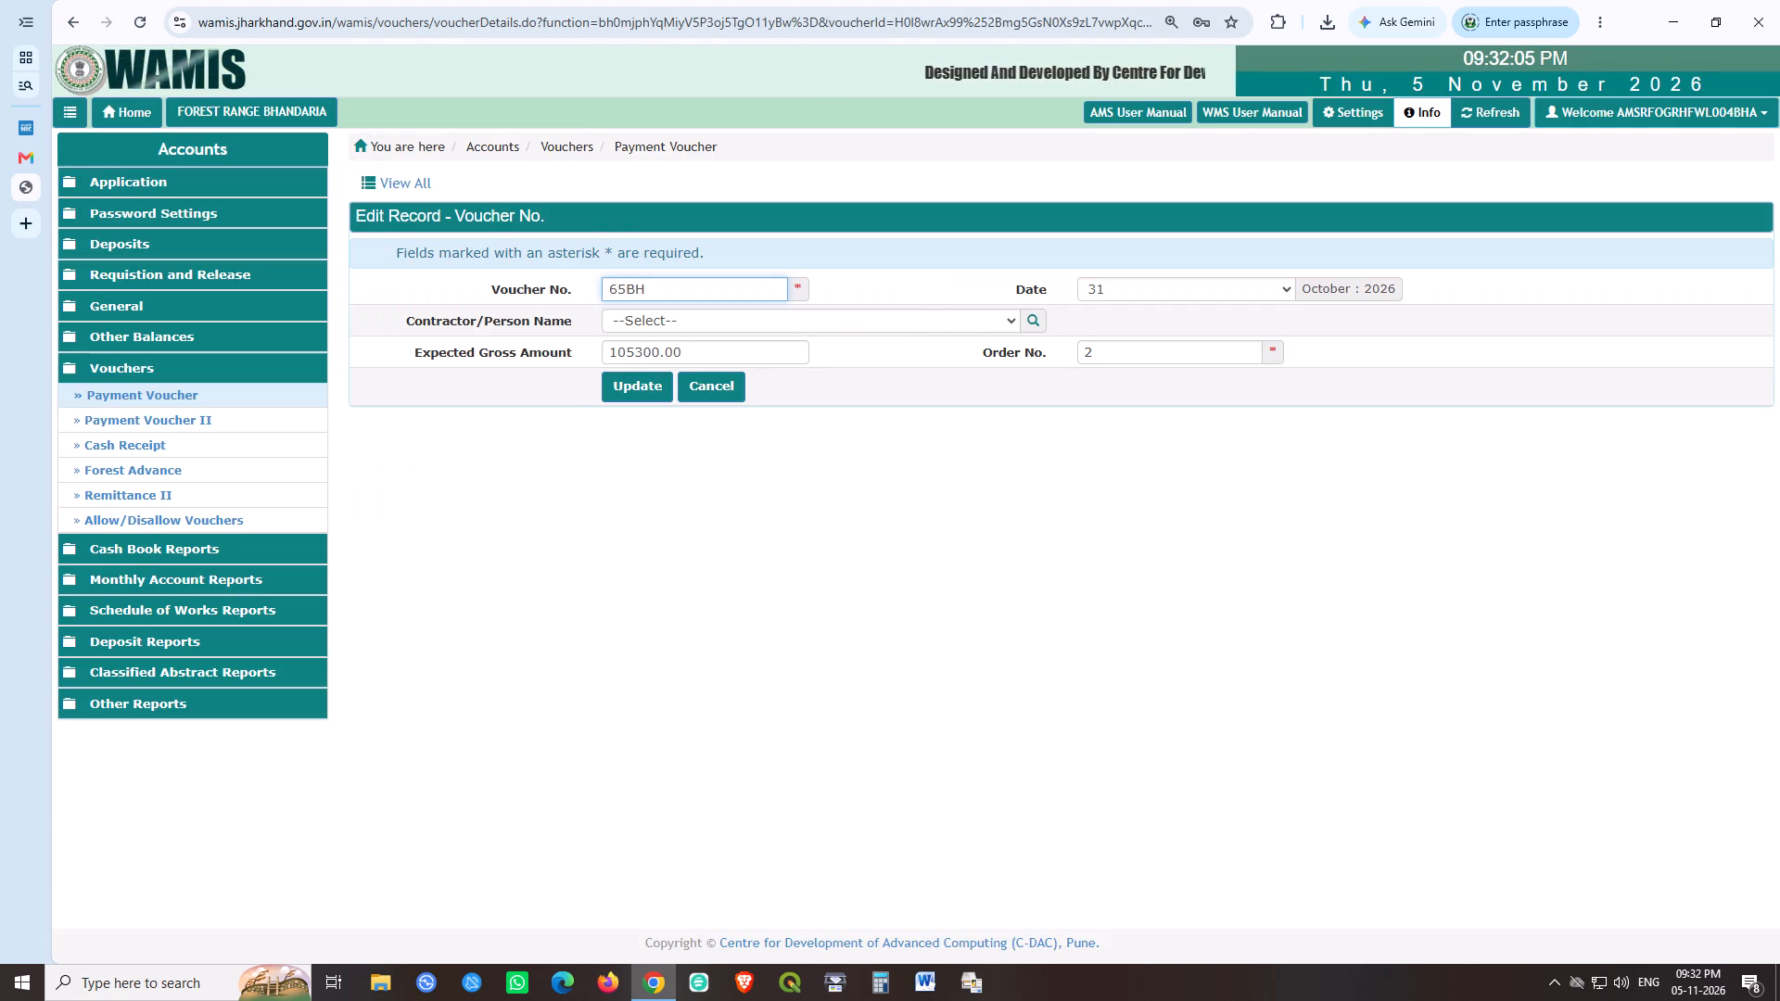
left_click_drag(736, 350, 418, 350)
type("60840")
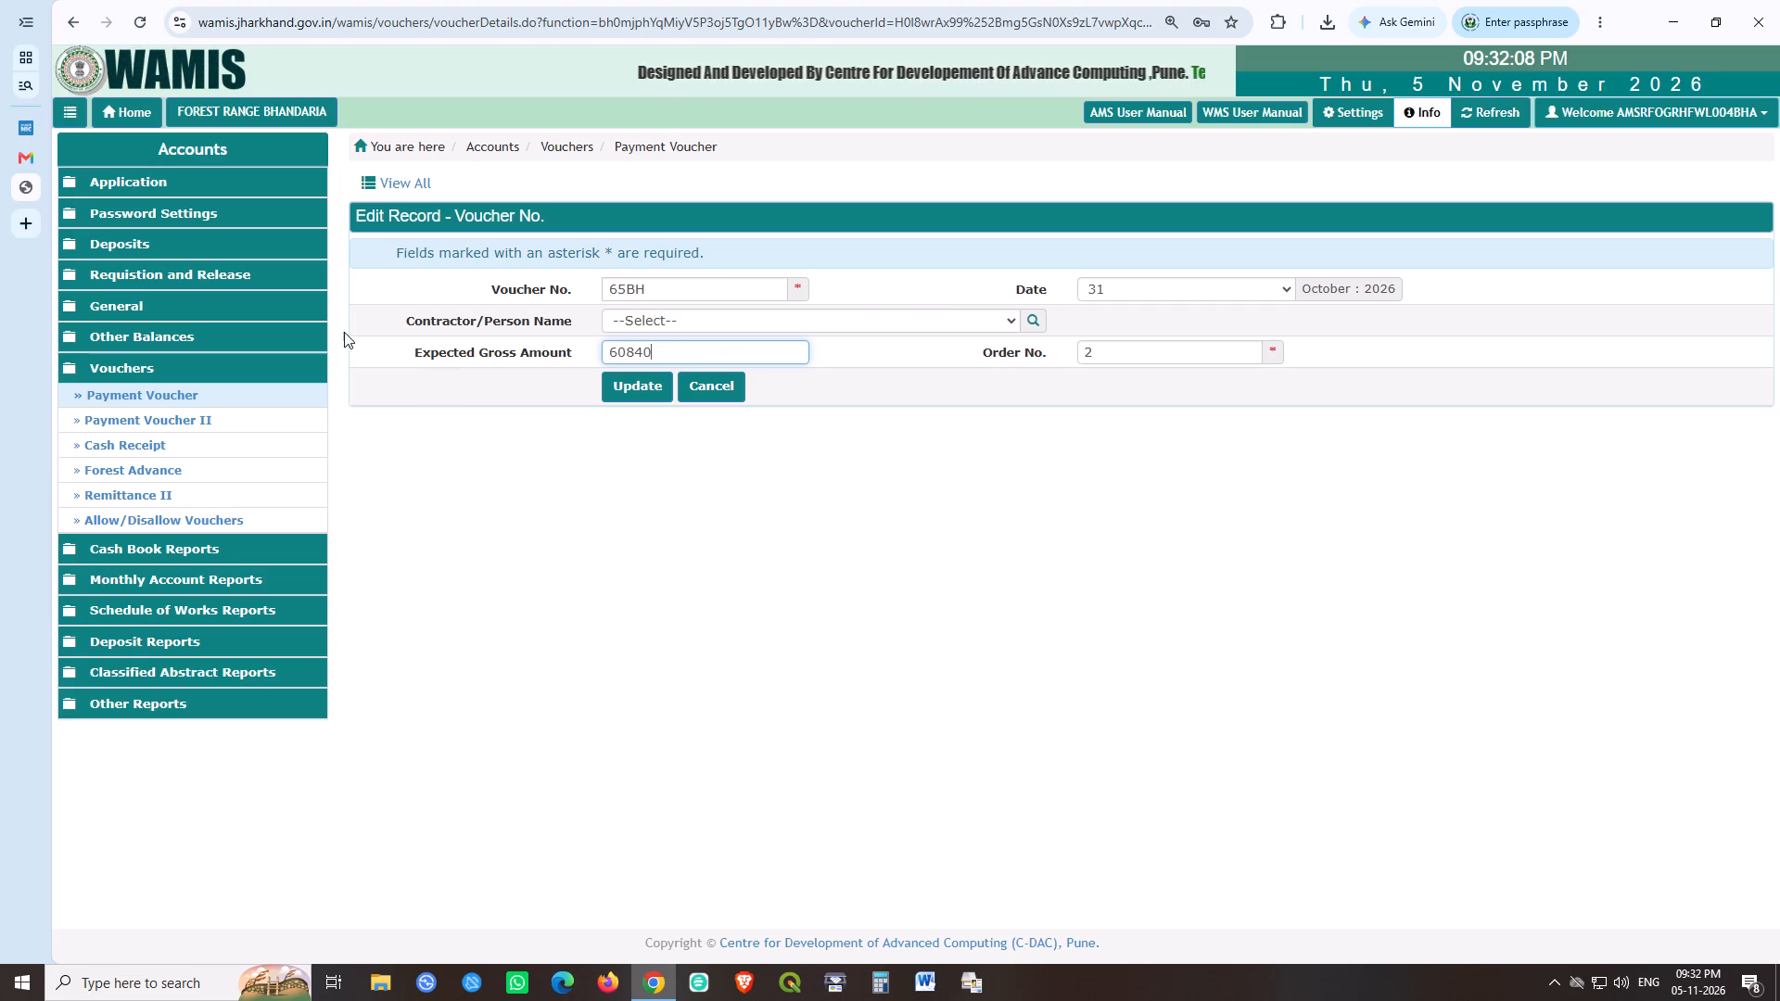
left_click(624, 387)
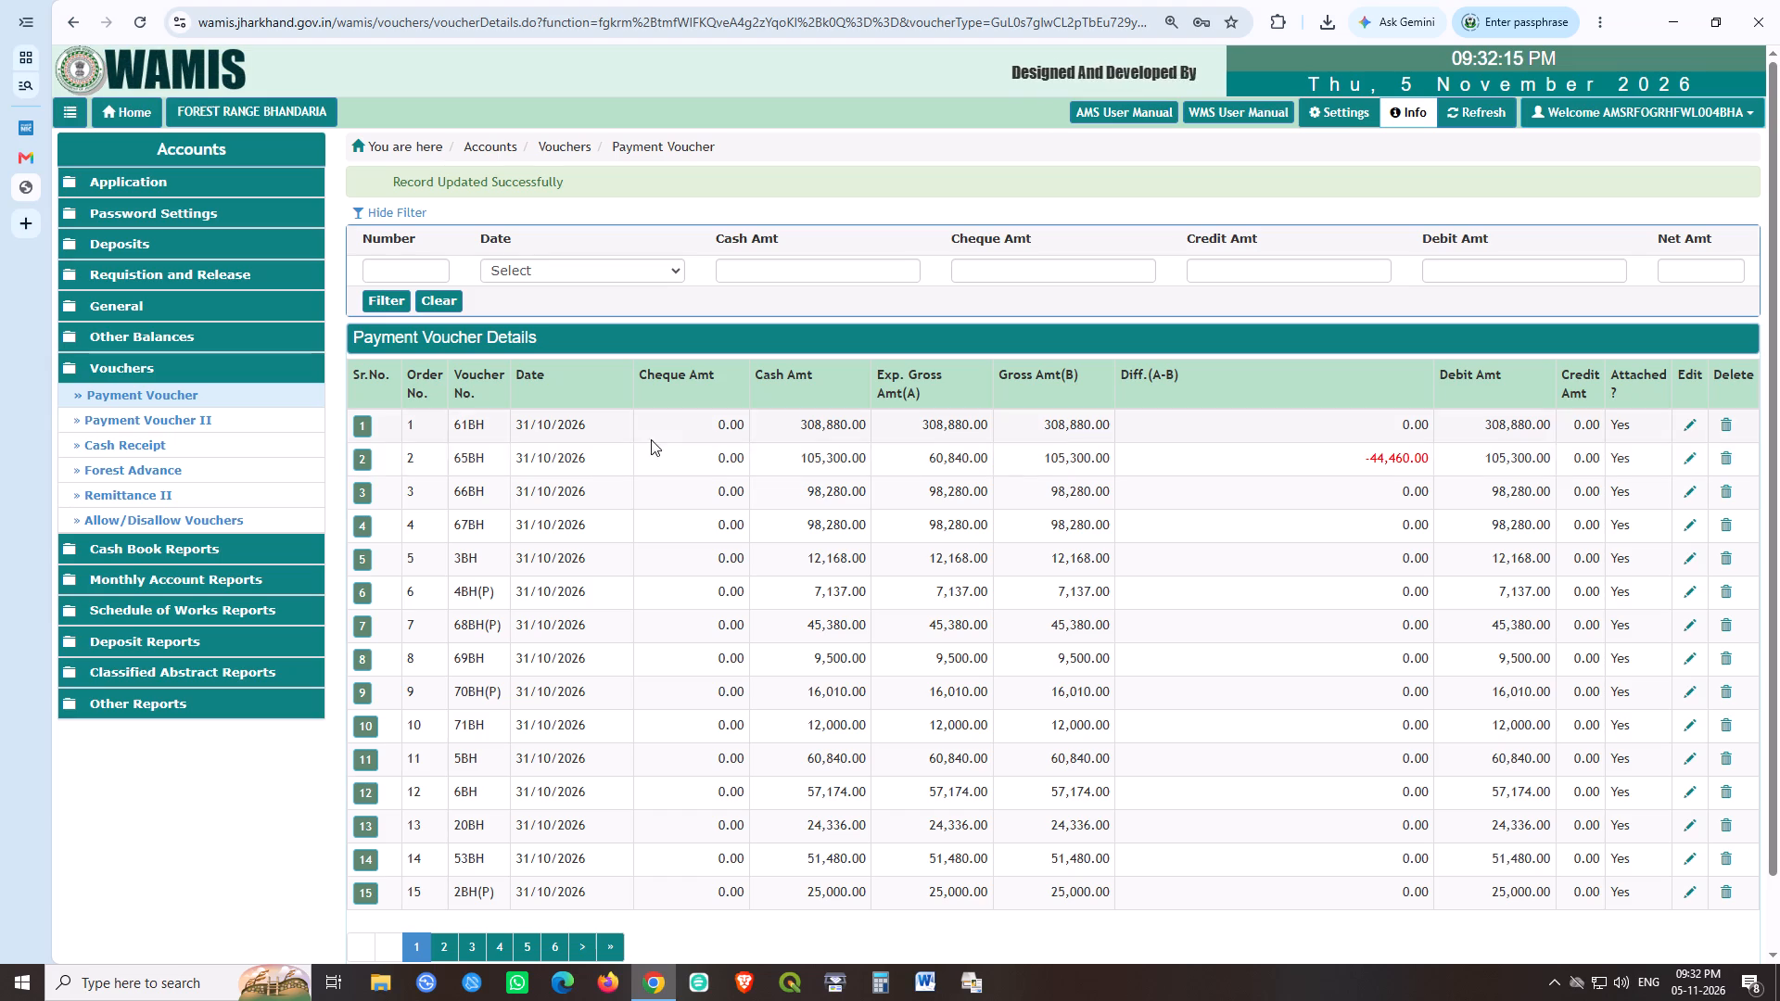
Update voucher 65BH's Works transaction with an amount of 60840 and a head chosen in Head Details.
left_click(362, 457)
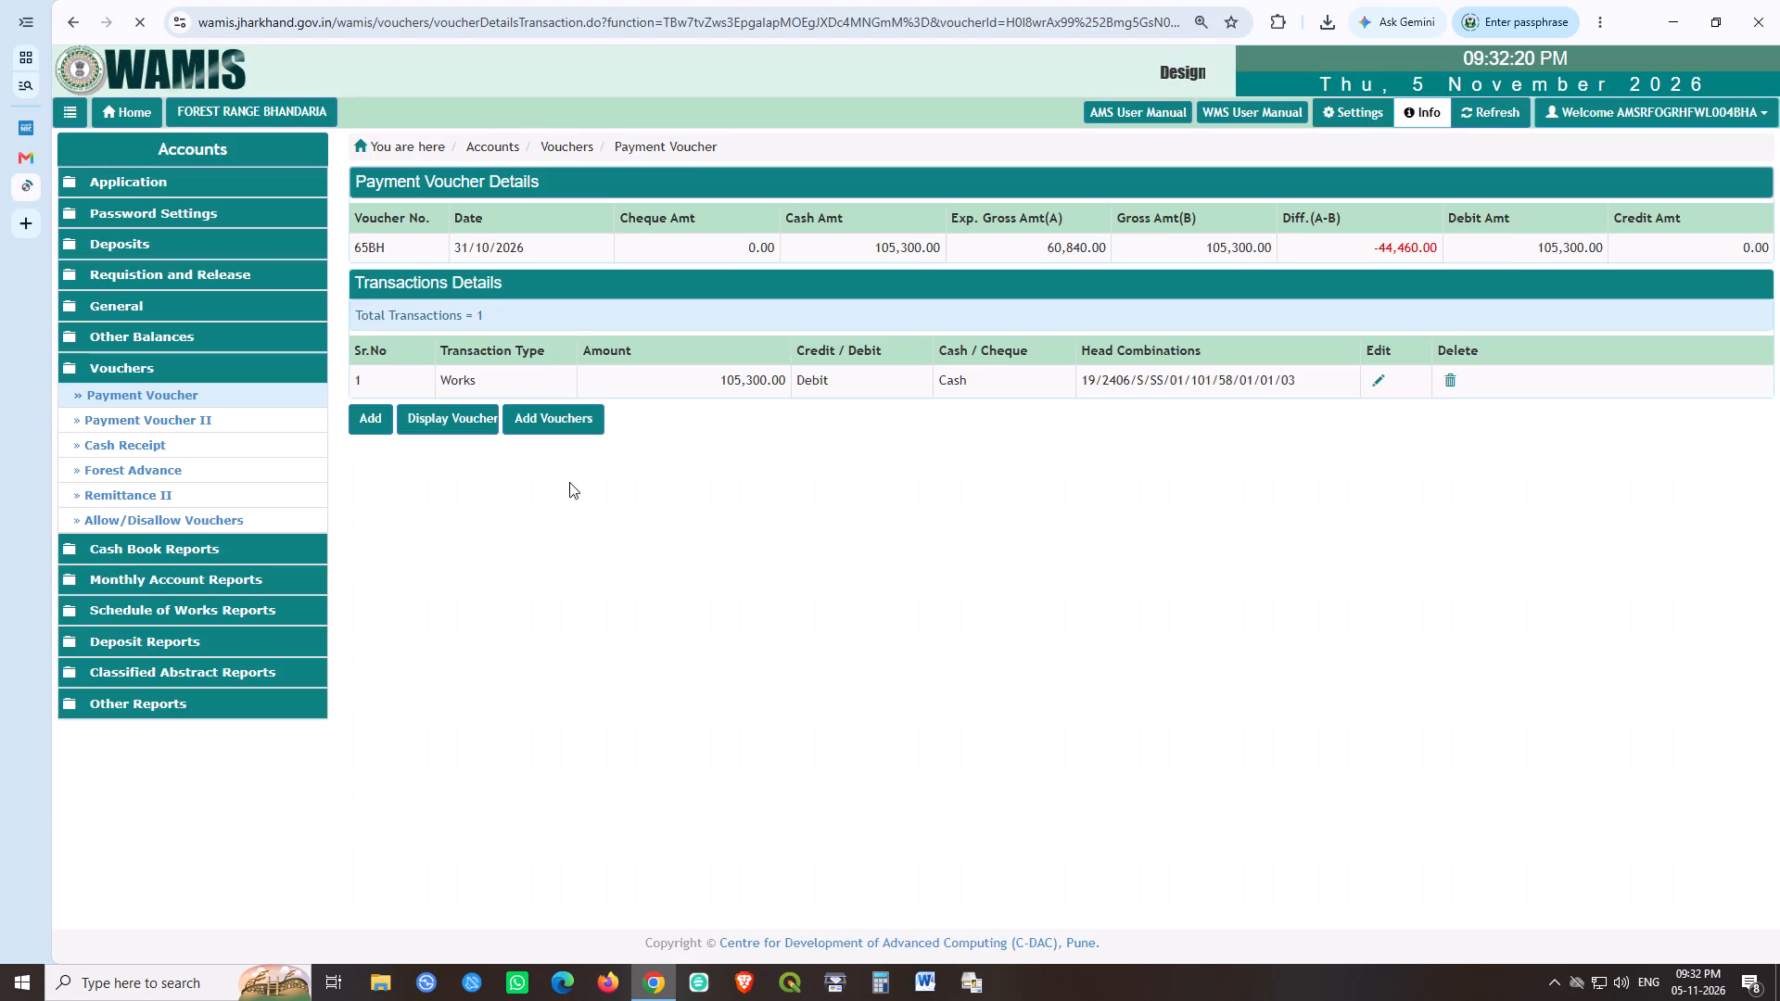
left_click(1379, 379)
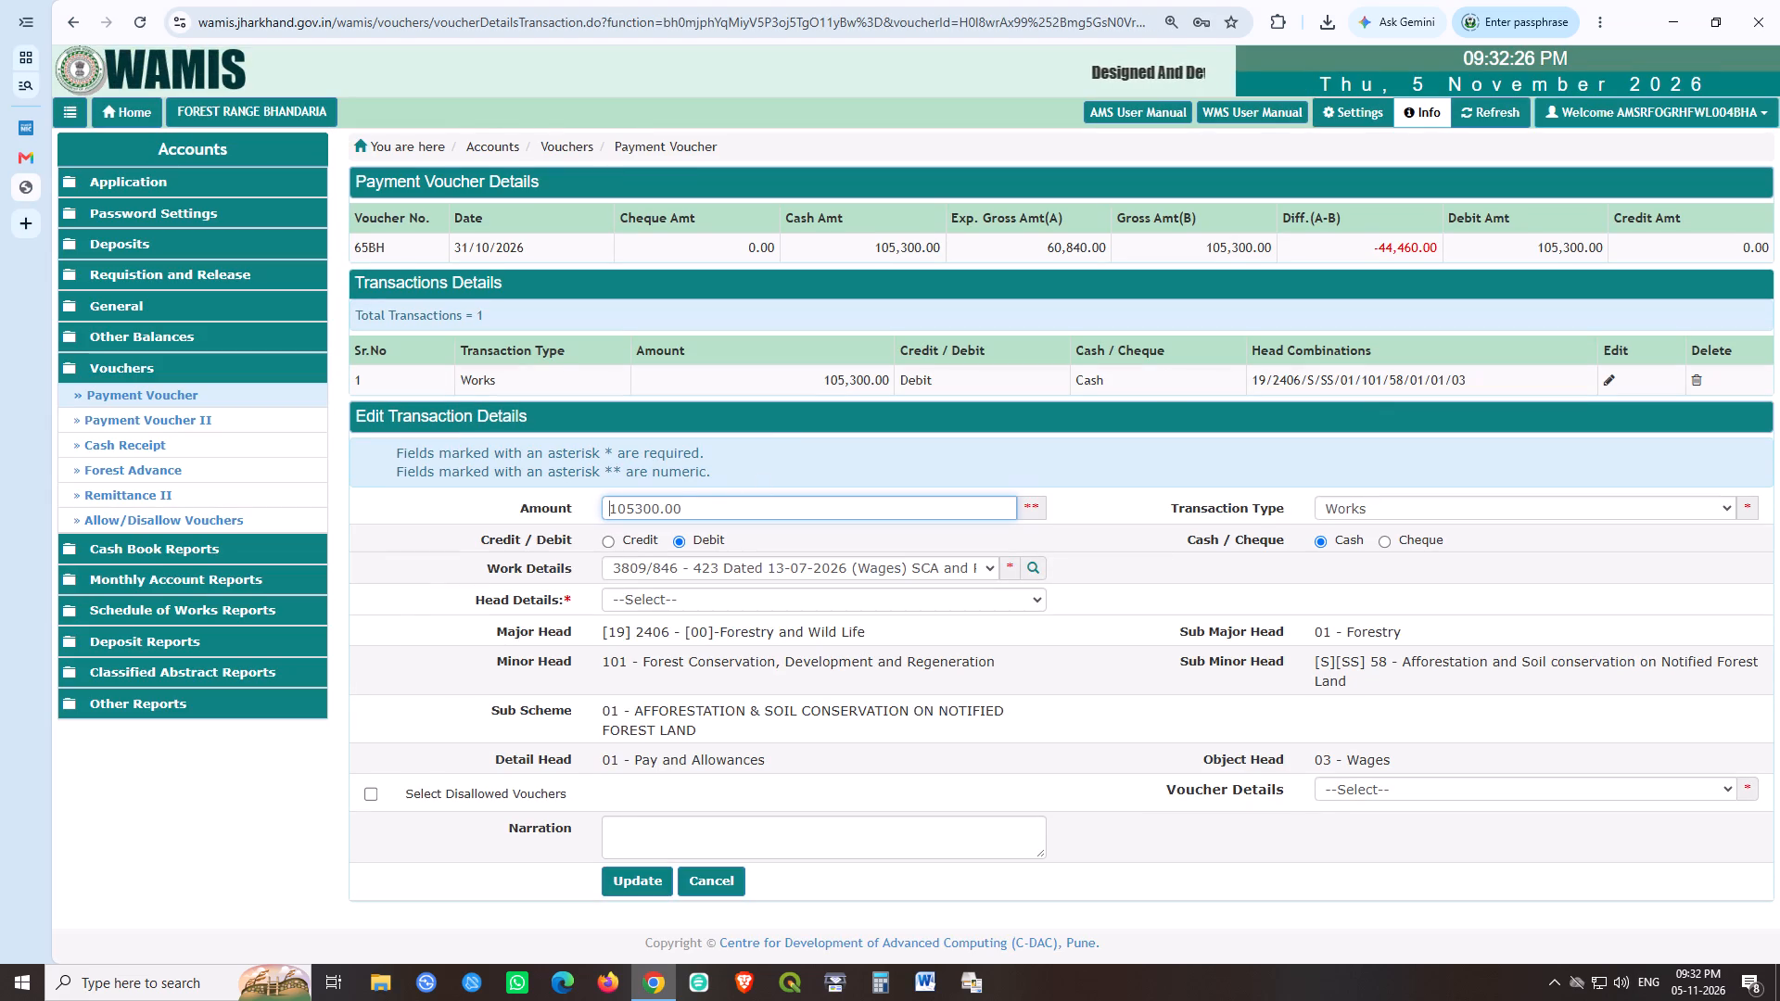
left_click_drag(685, 502, 540, 503)
type("60840")
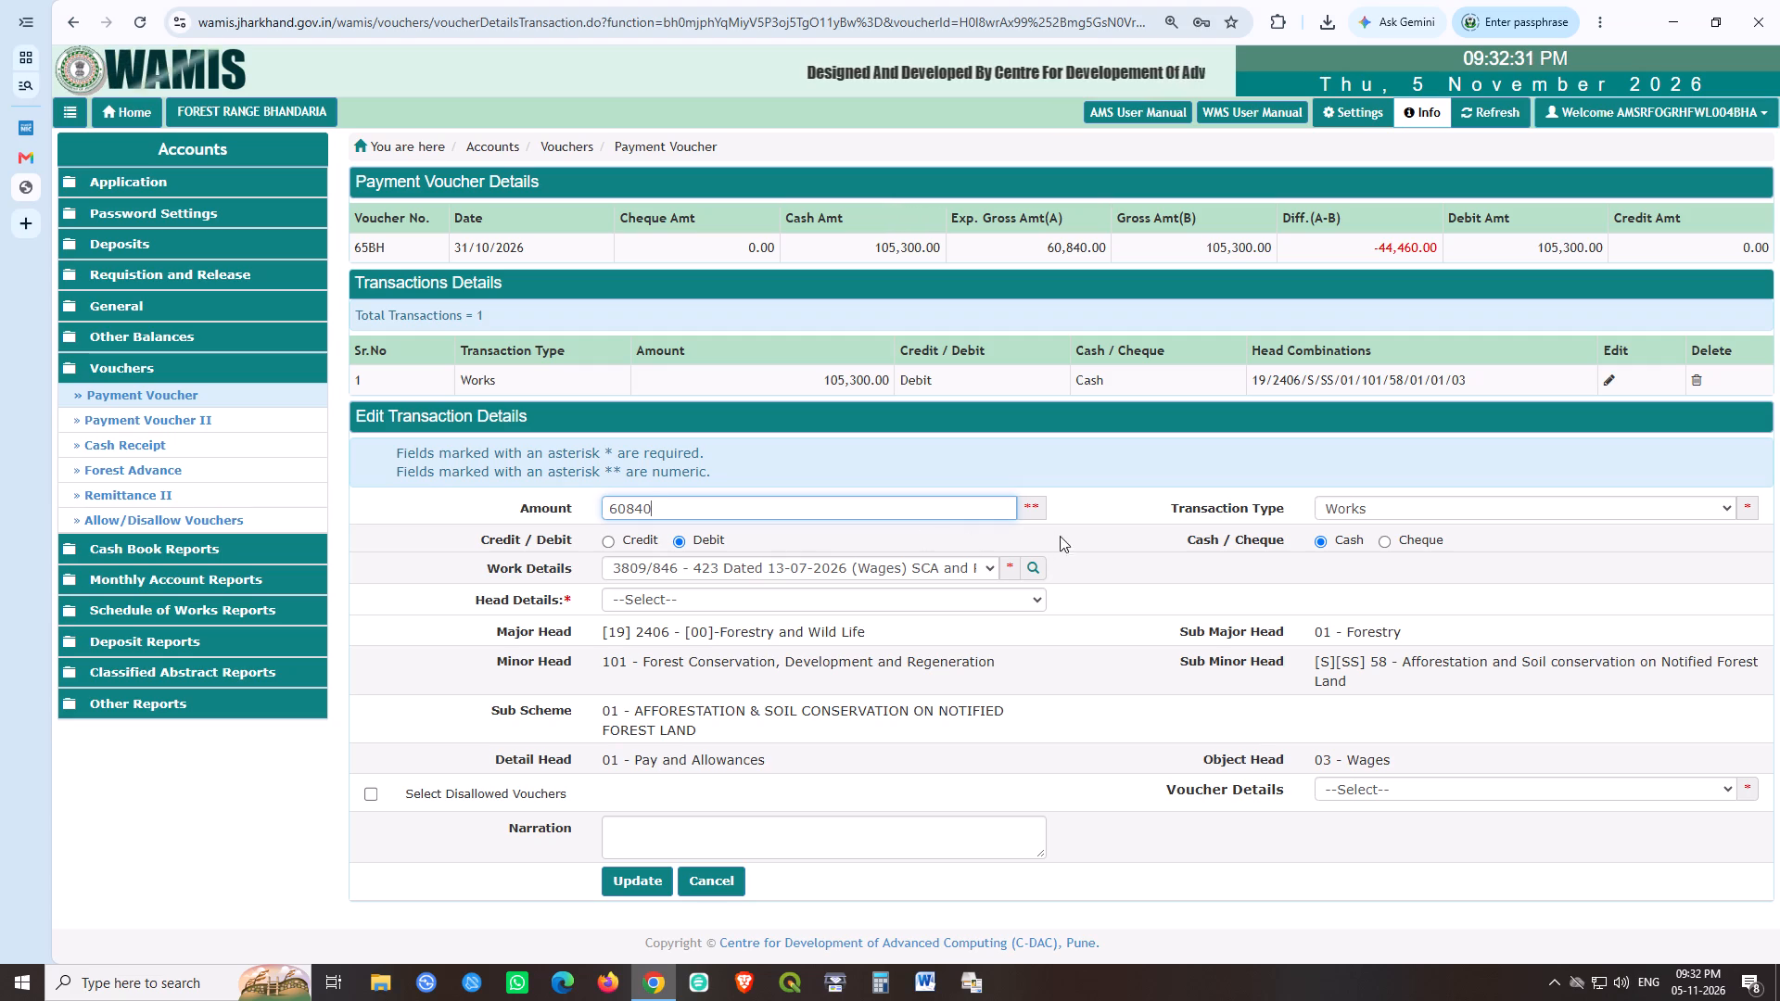
left_click(1098, 539)
left_click(619, 884)
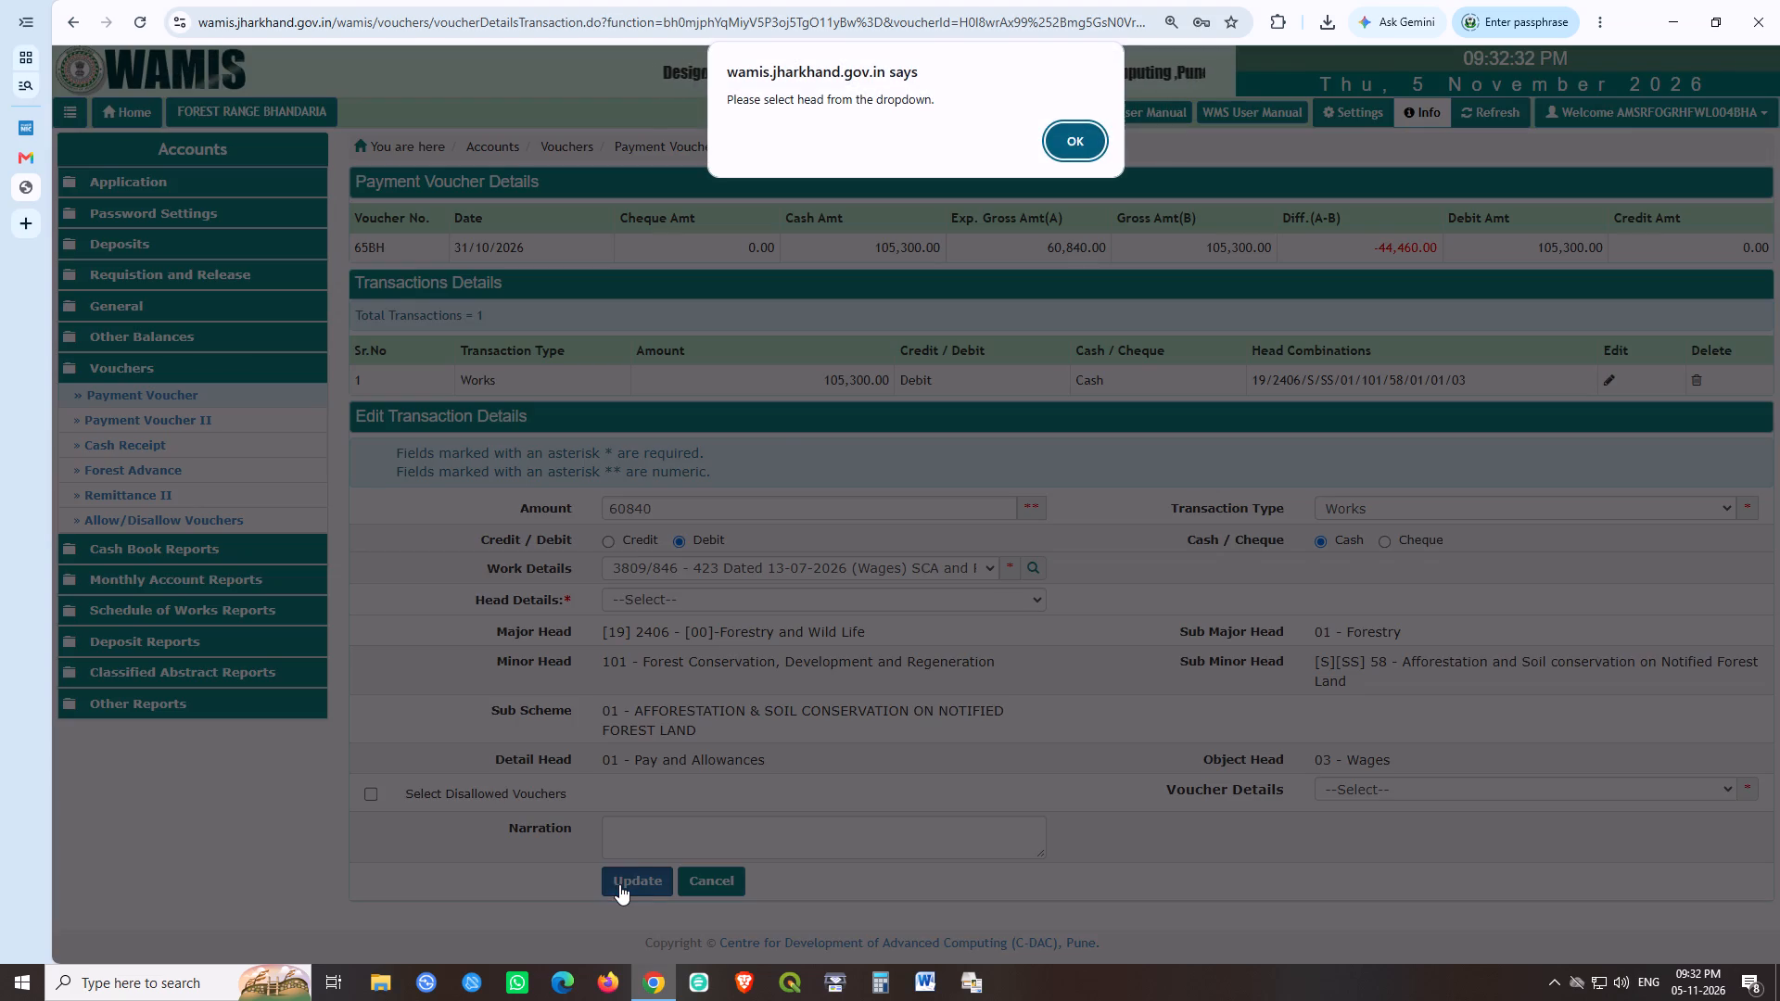
left_click(1079, 141)
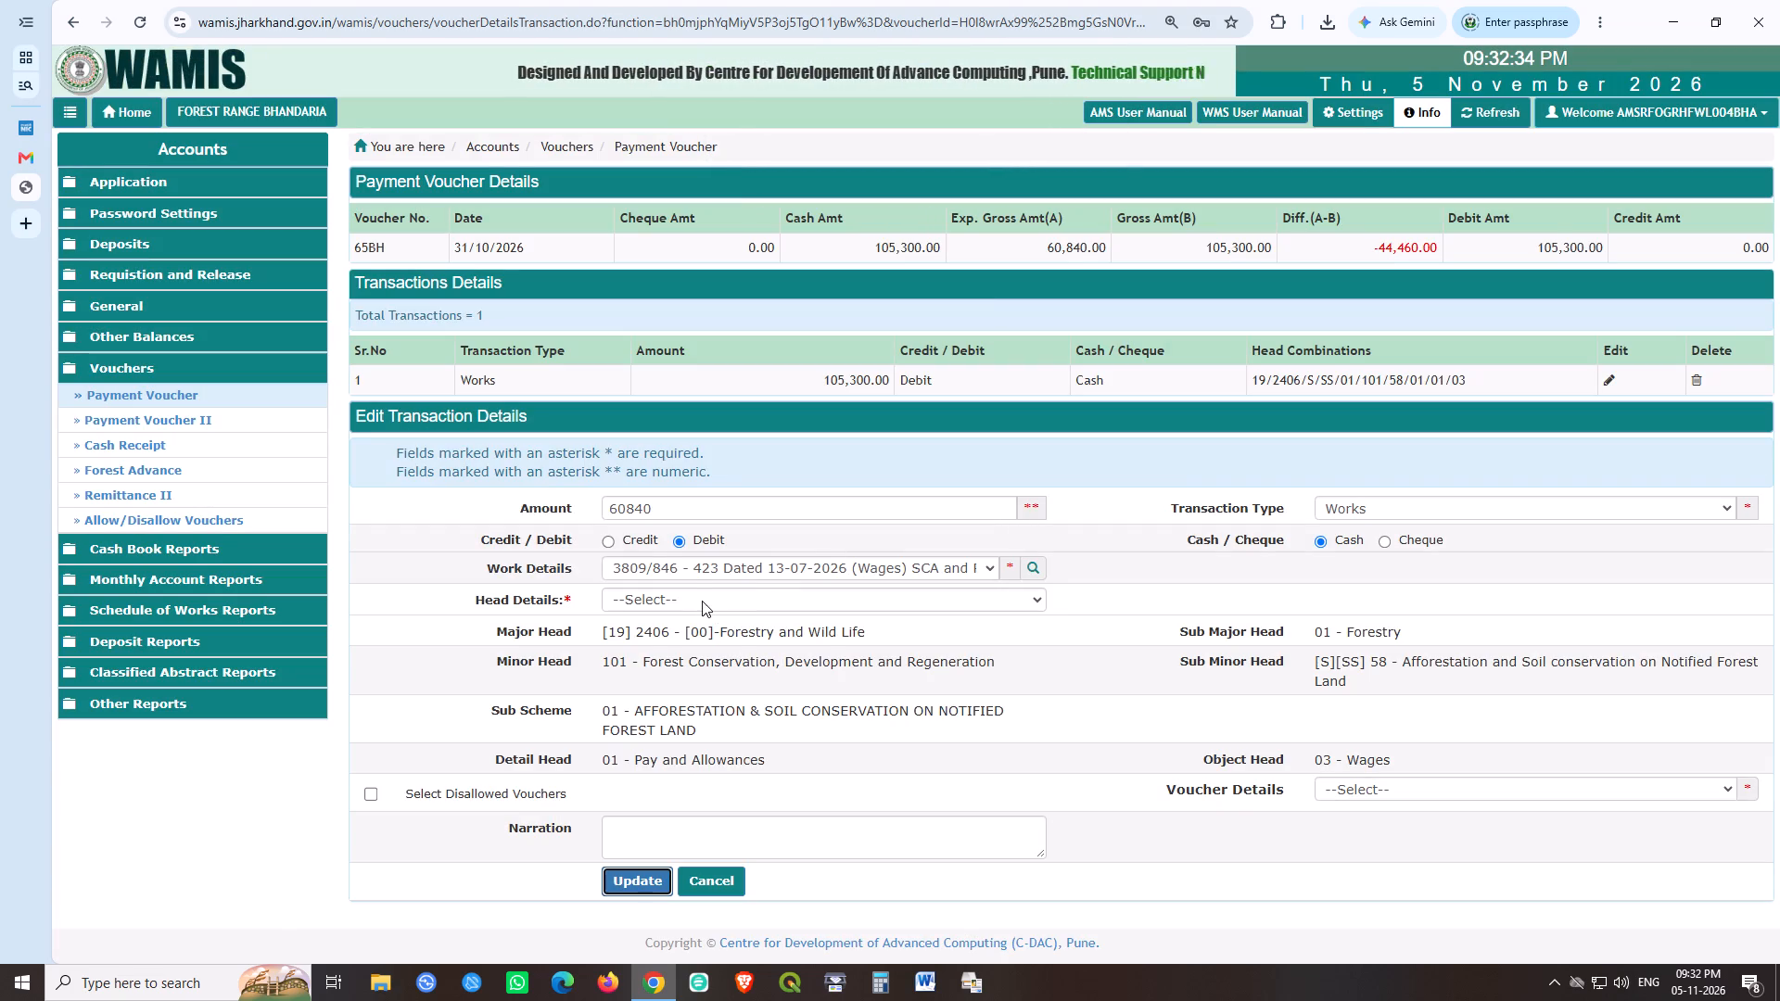
left_click(702, 601)
left_click(687, 640)
left_click(626, 876)
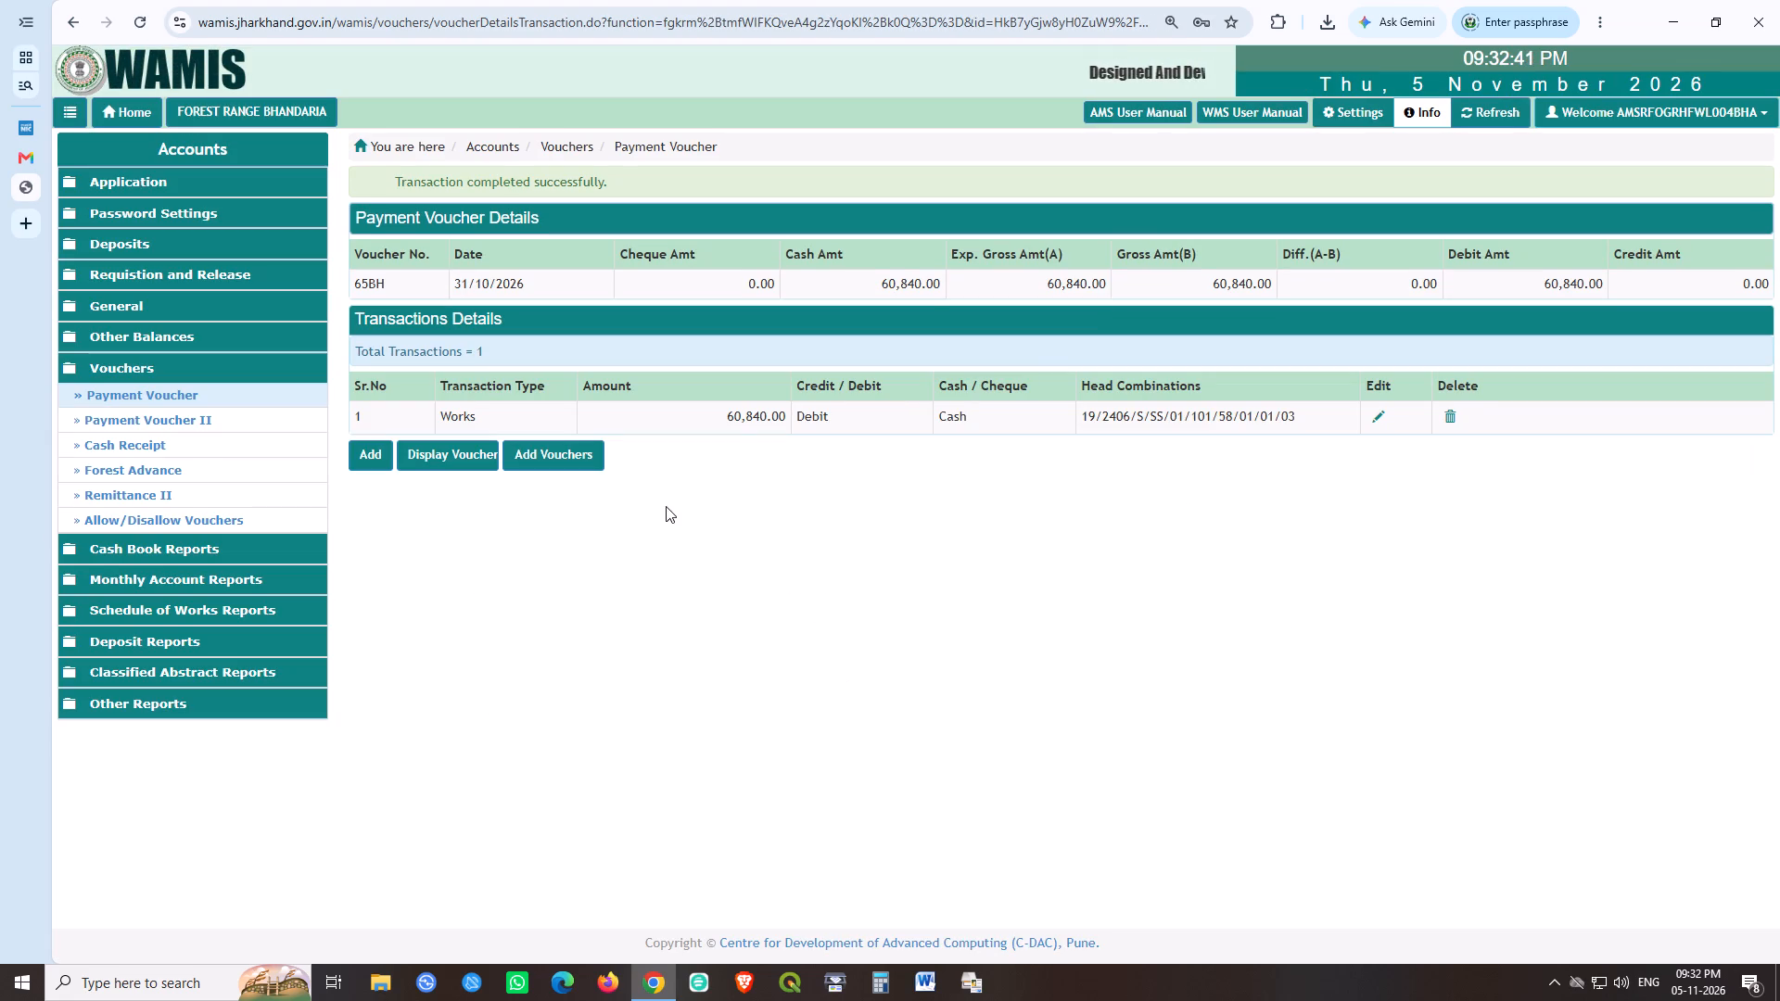
Return to the voucher list, set the expected gross amount of voucher 66BH to 60840, and save the record.
left_click(439, 462)
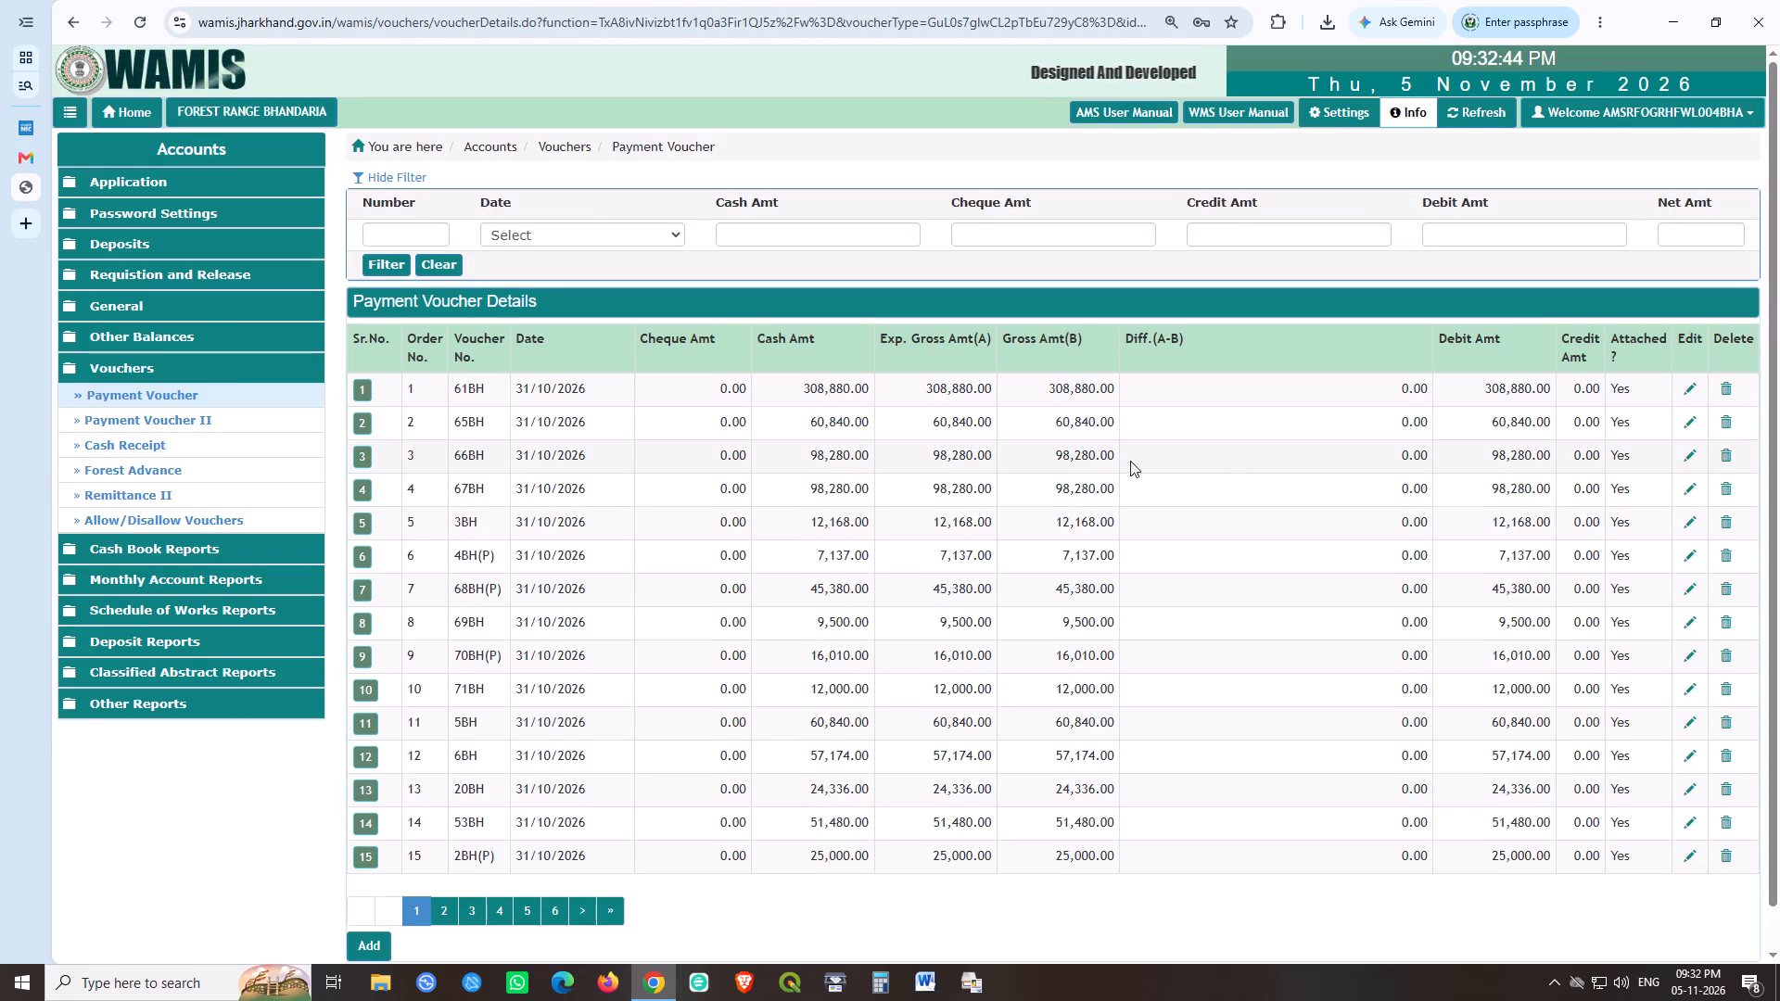
left_click(1687, 451)
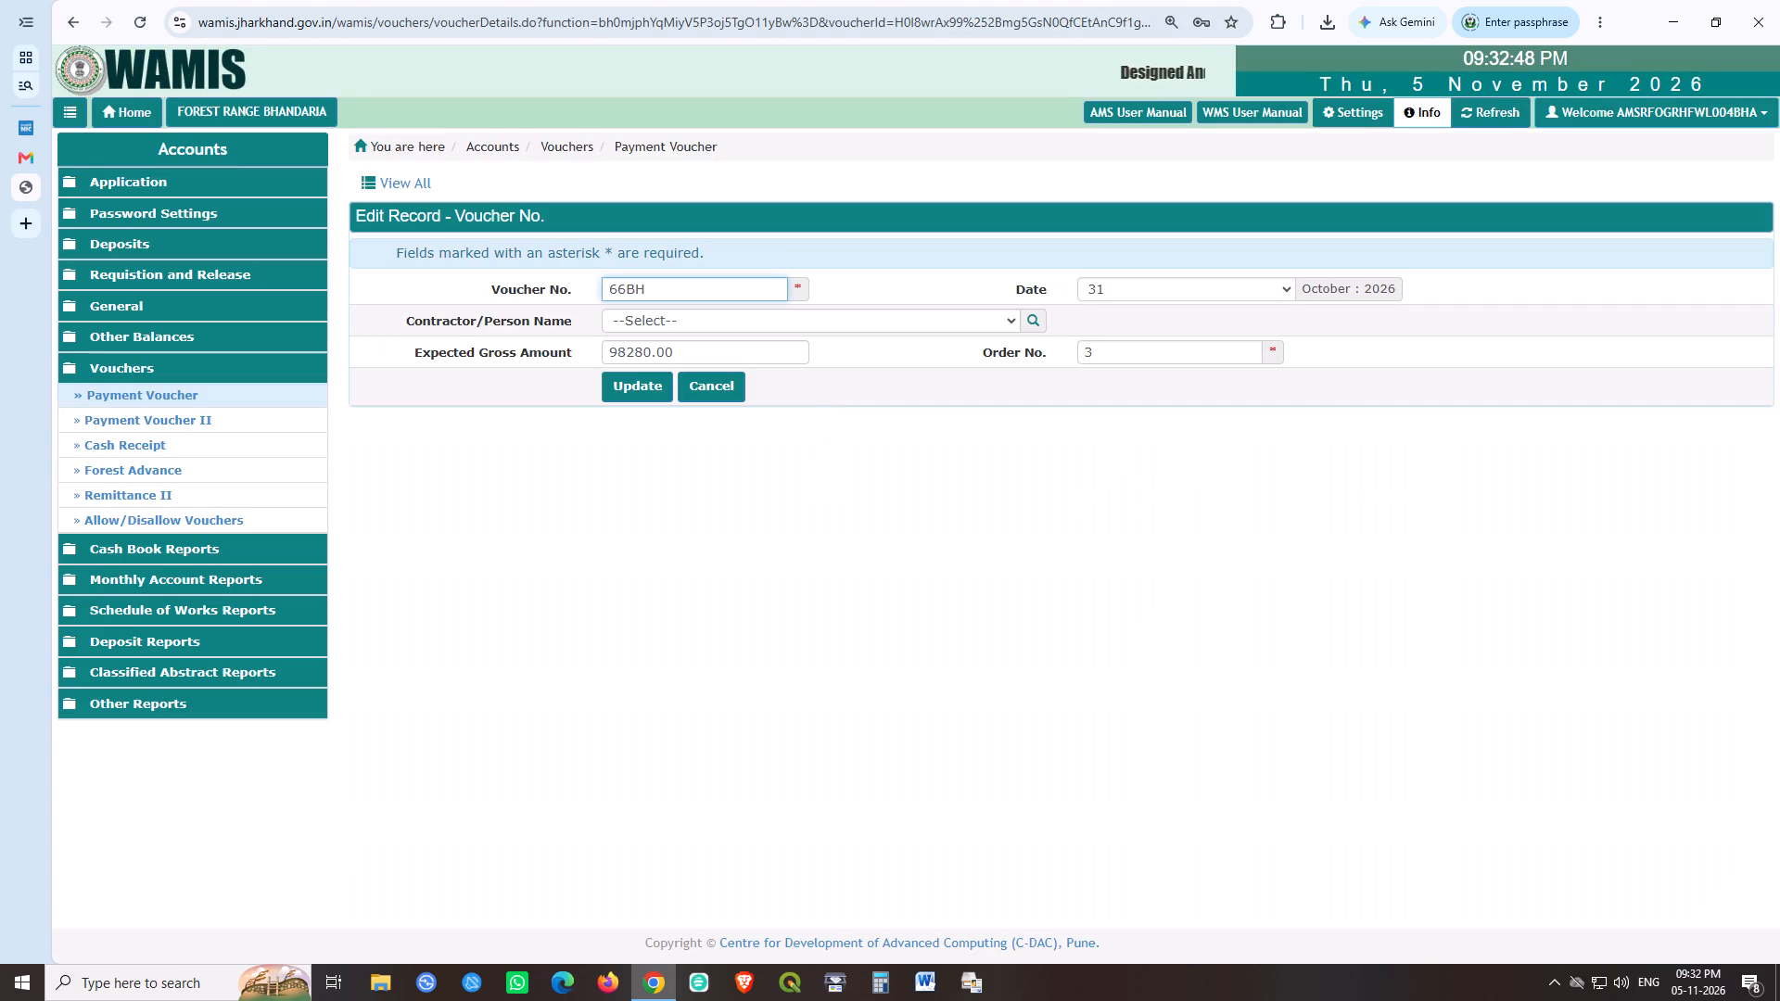
left_click_drag(710, 356, 382, 327)
type("60840")
left_click(610, 386)
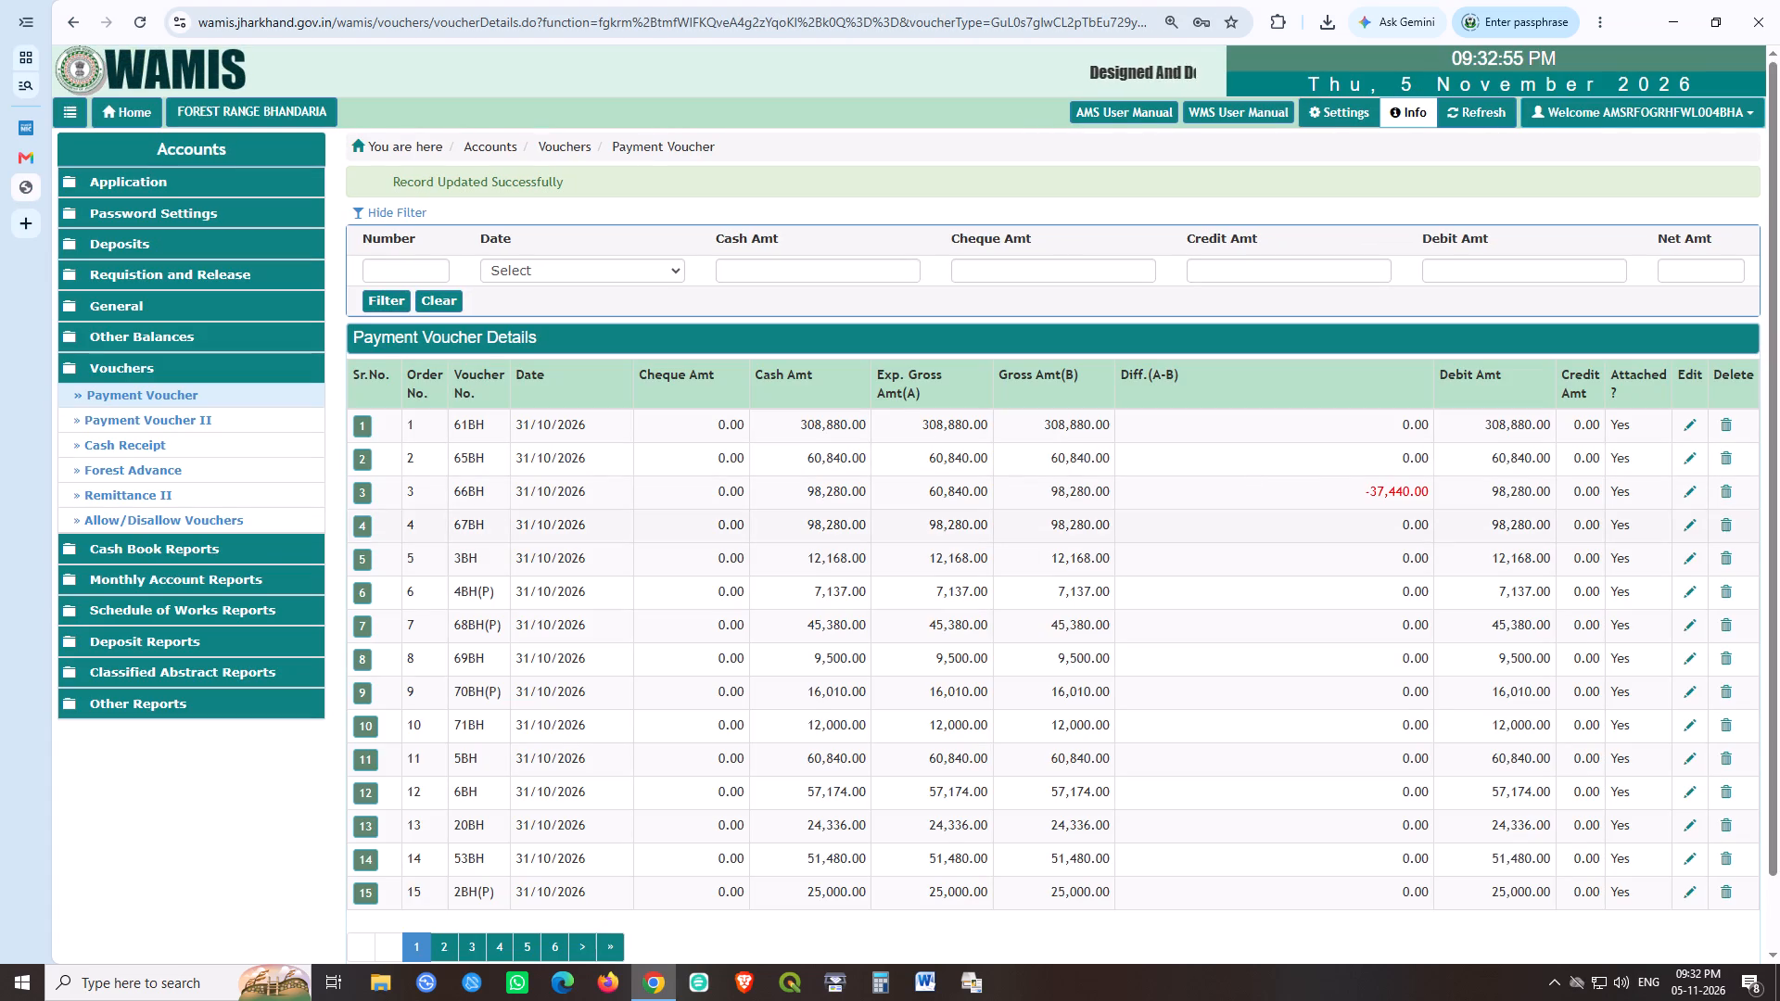
Set the amount of voucher 66BH's Works transaction to 60840.
left_click(361, 488)
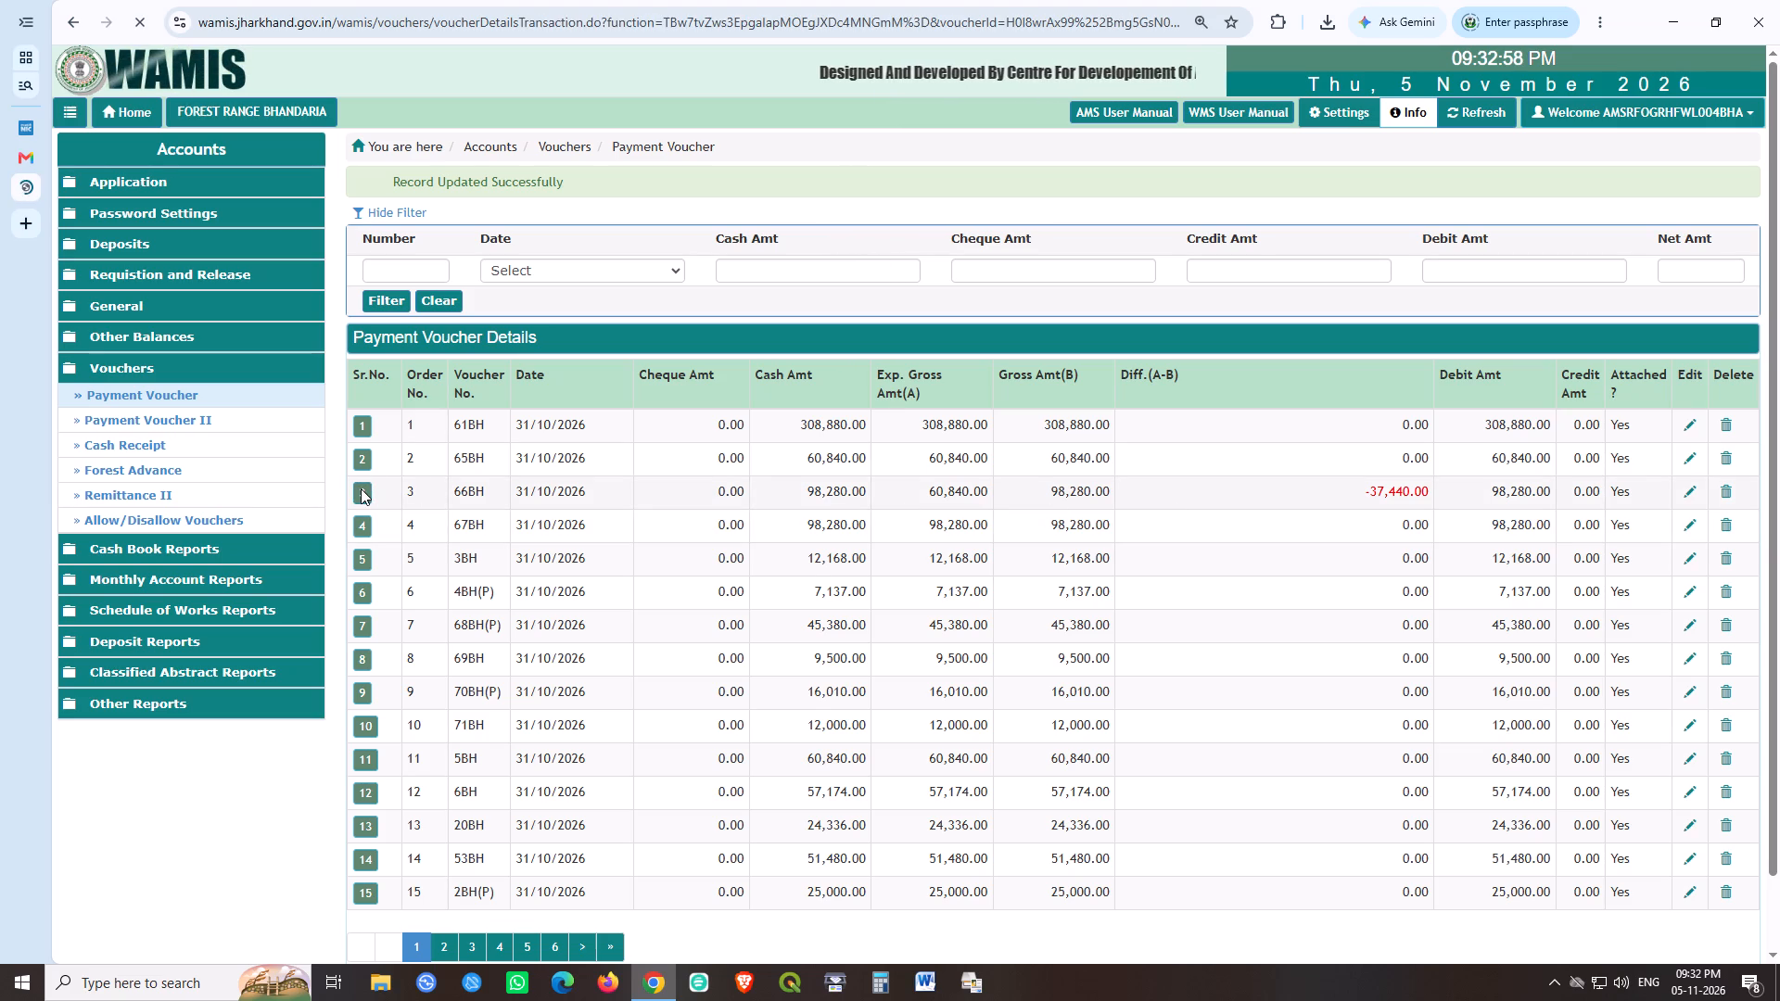
left_click(1376, 371)
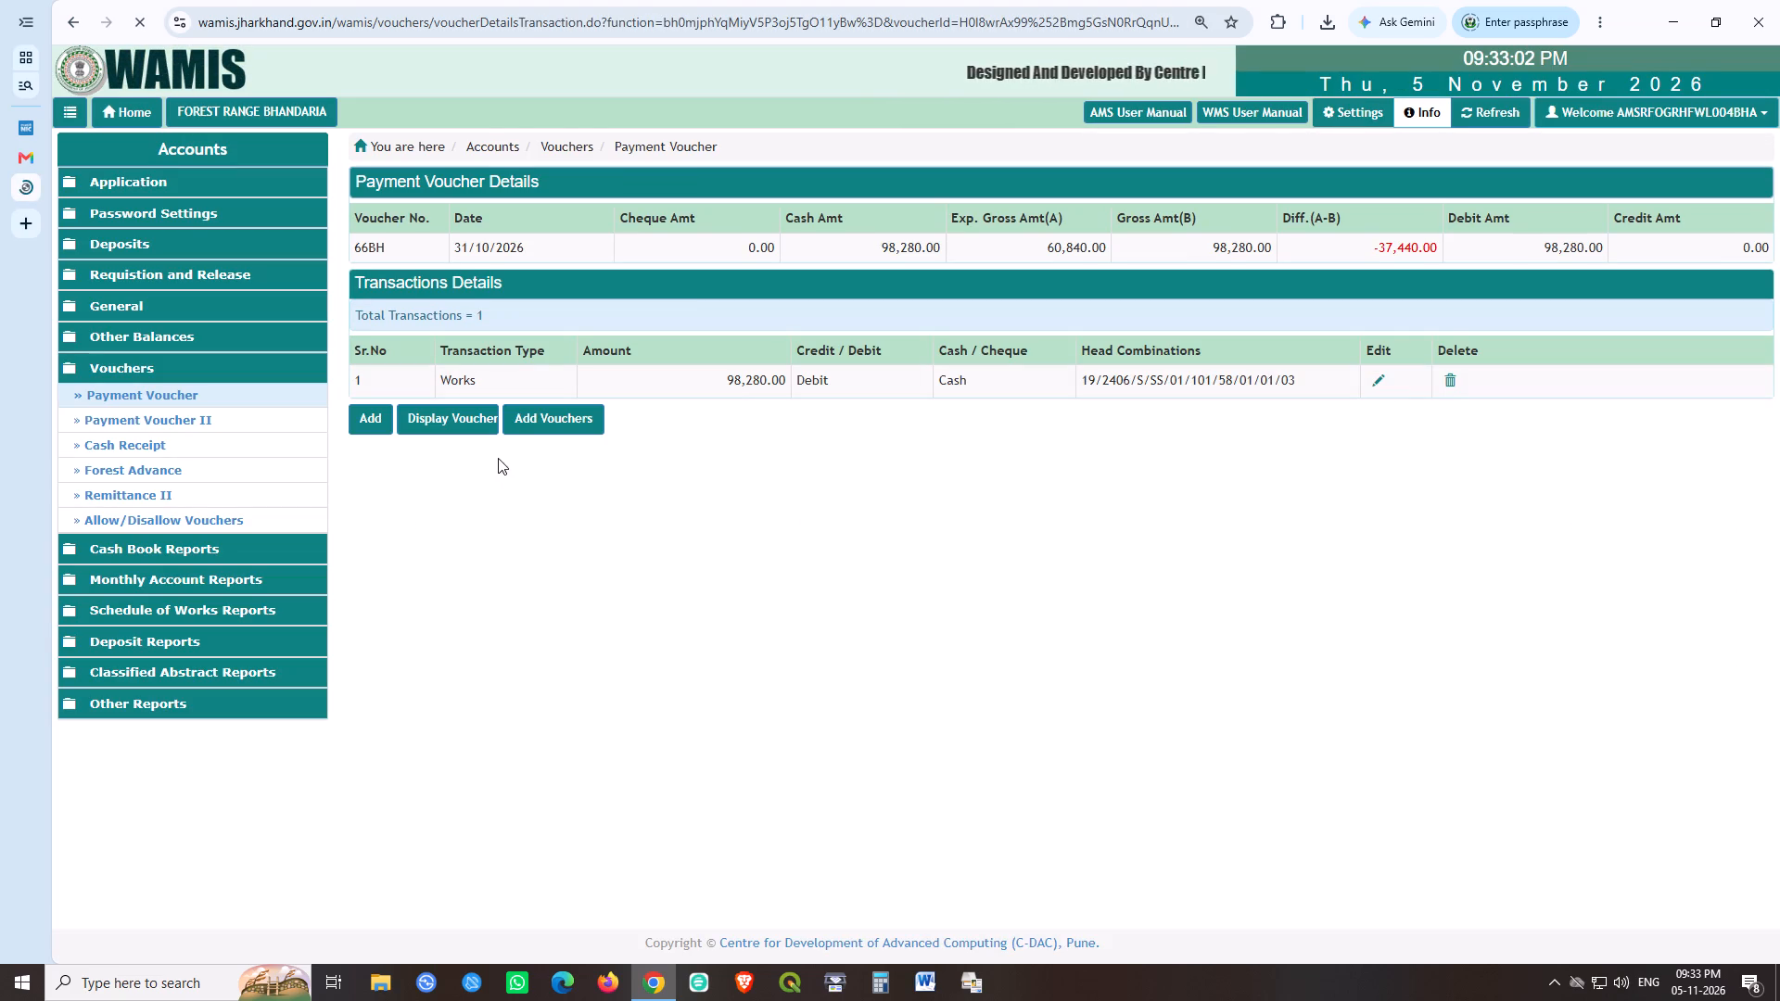
left_click_drag(701, 503, 467, 505)
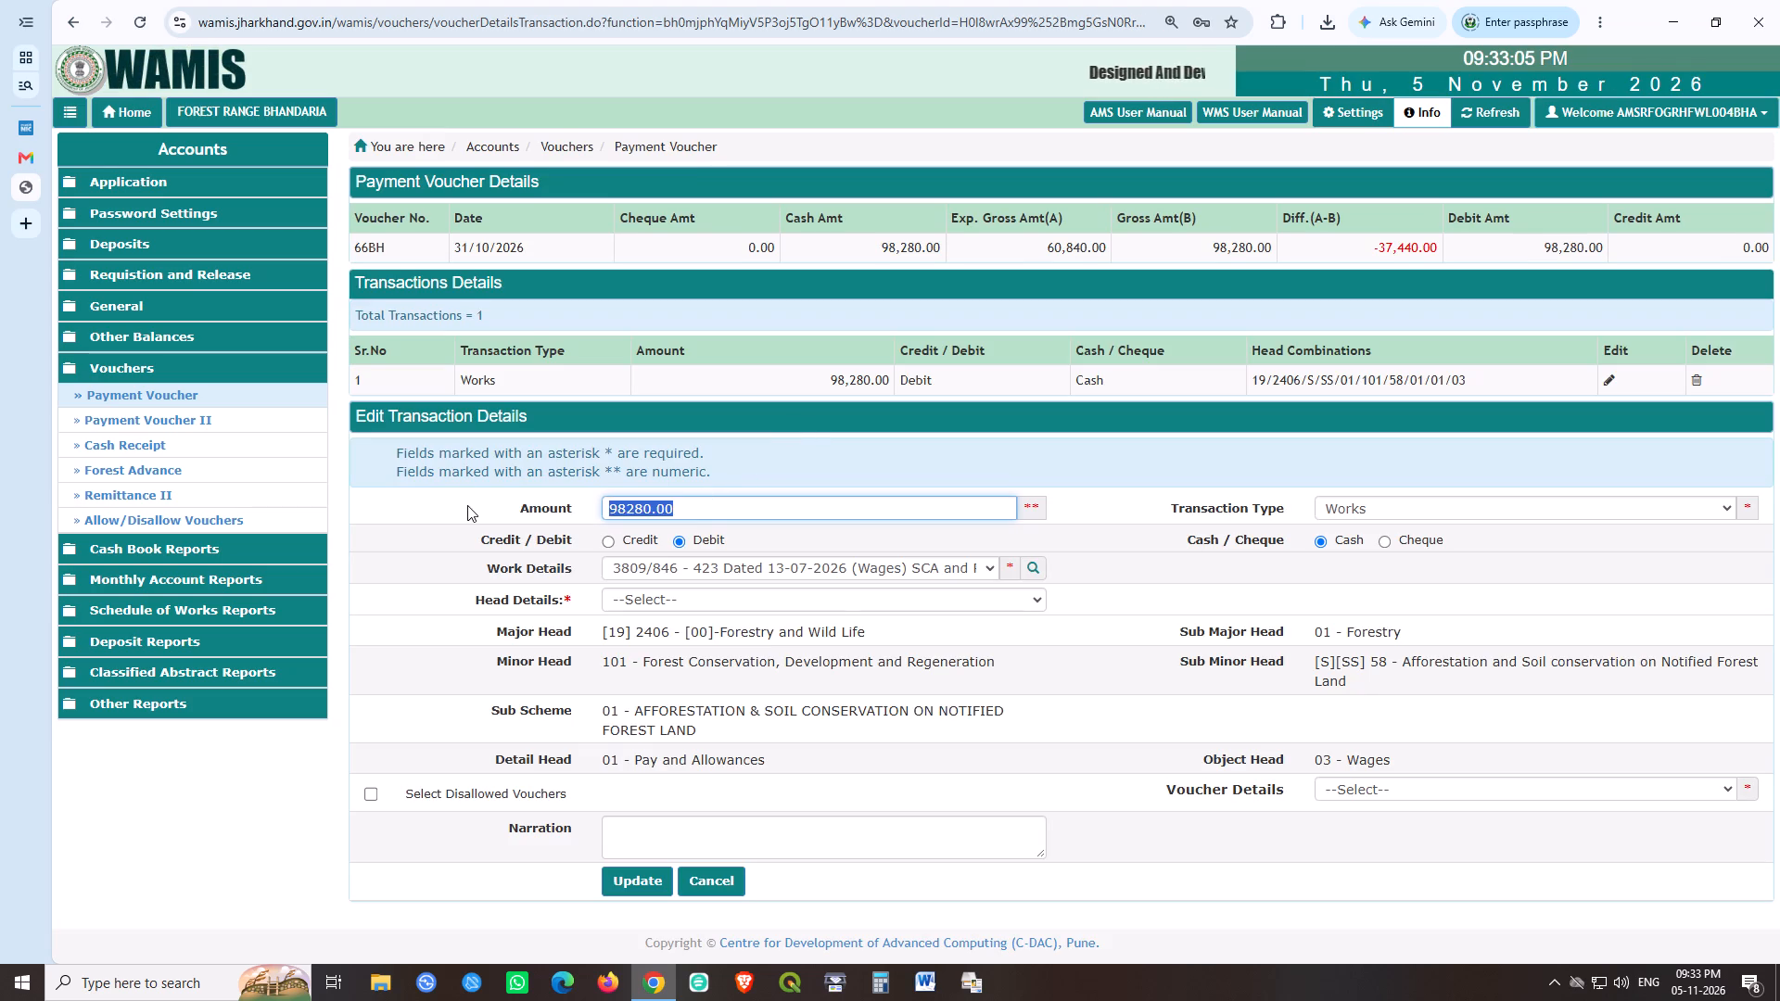
type("60840")
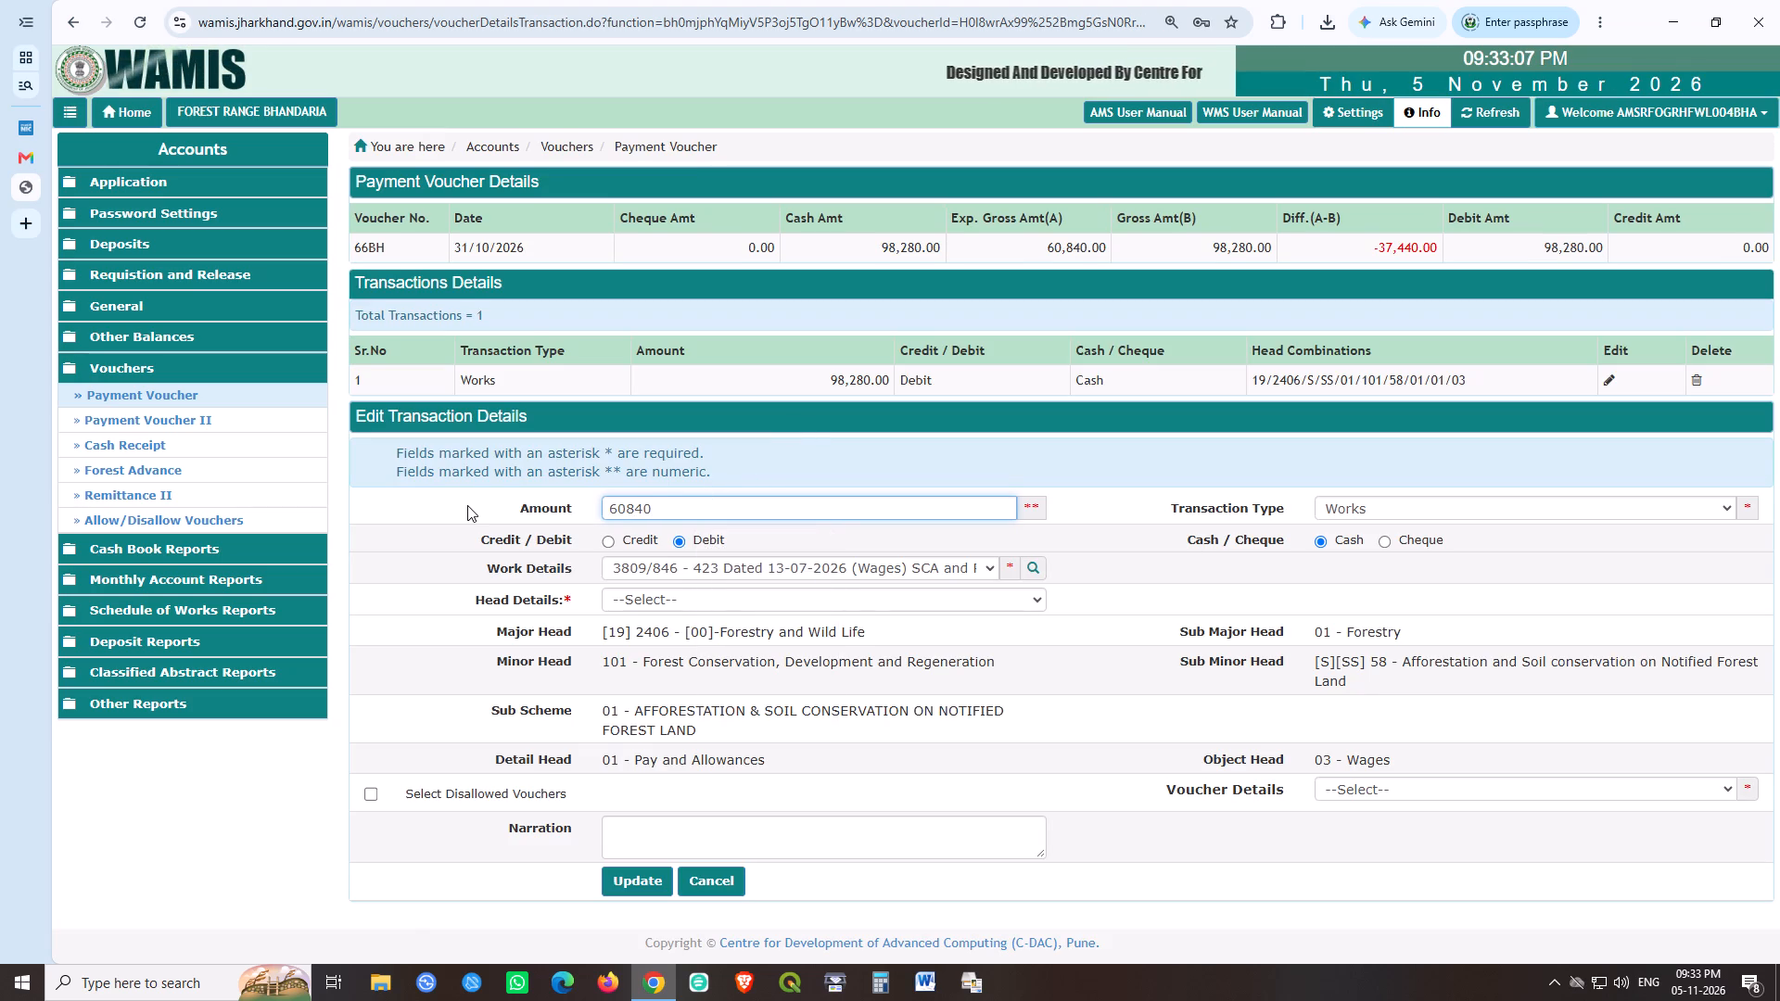
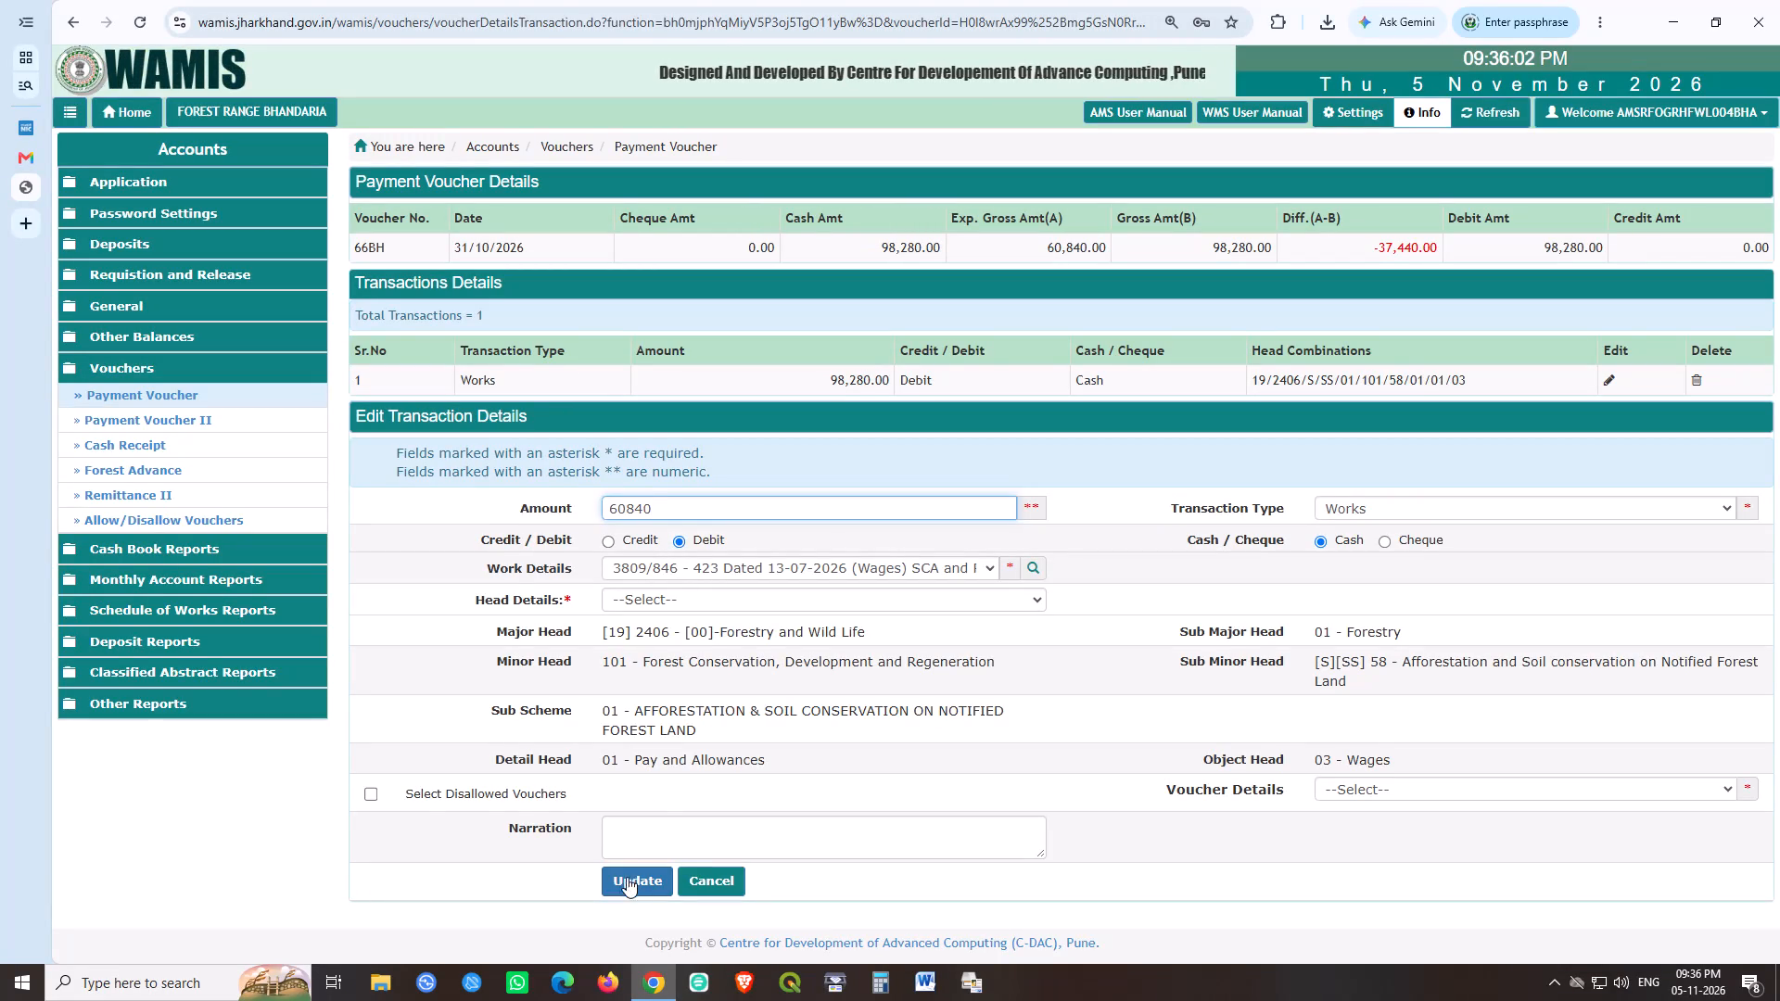
left_click(672, 610)
left_click(693, 649)
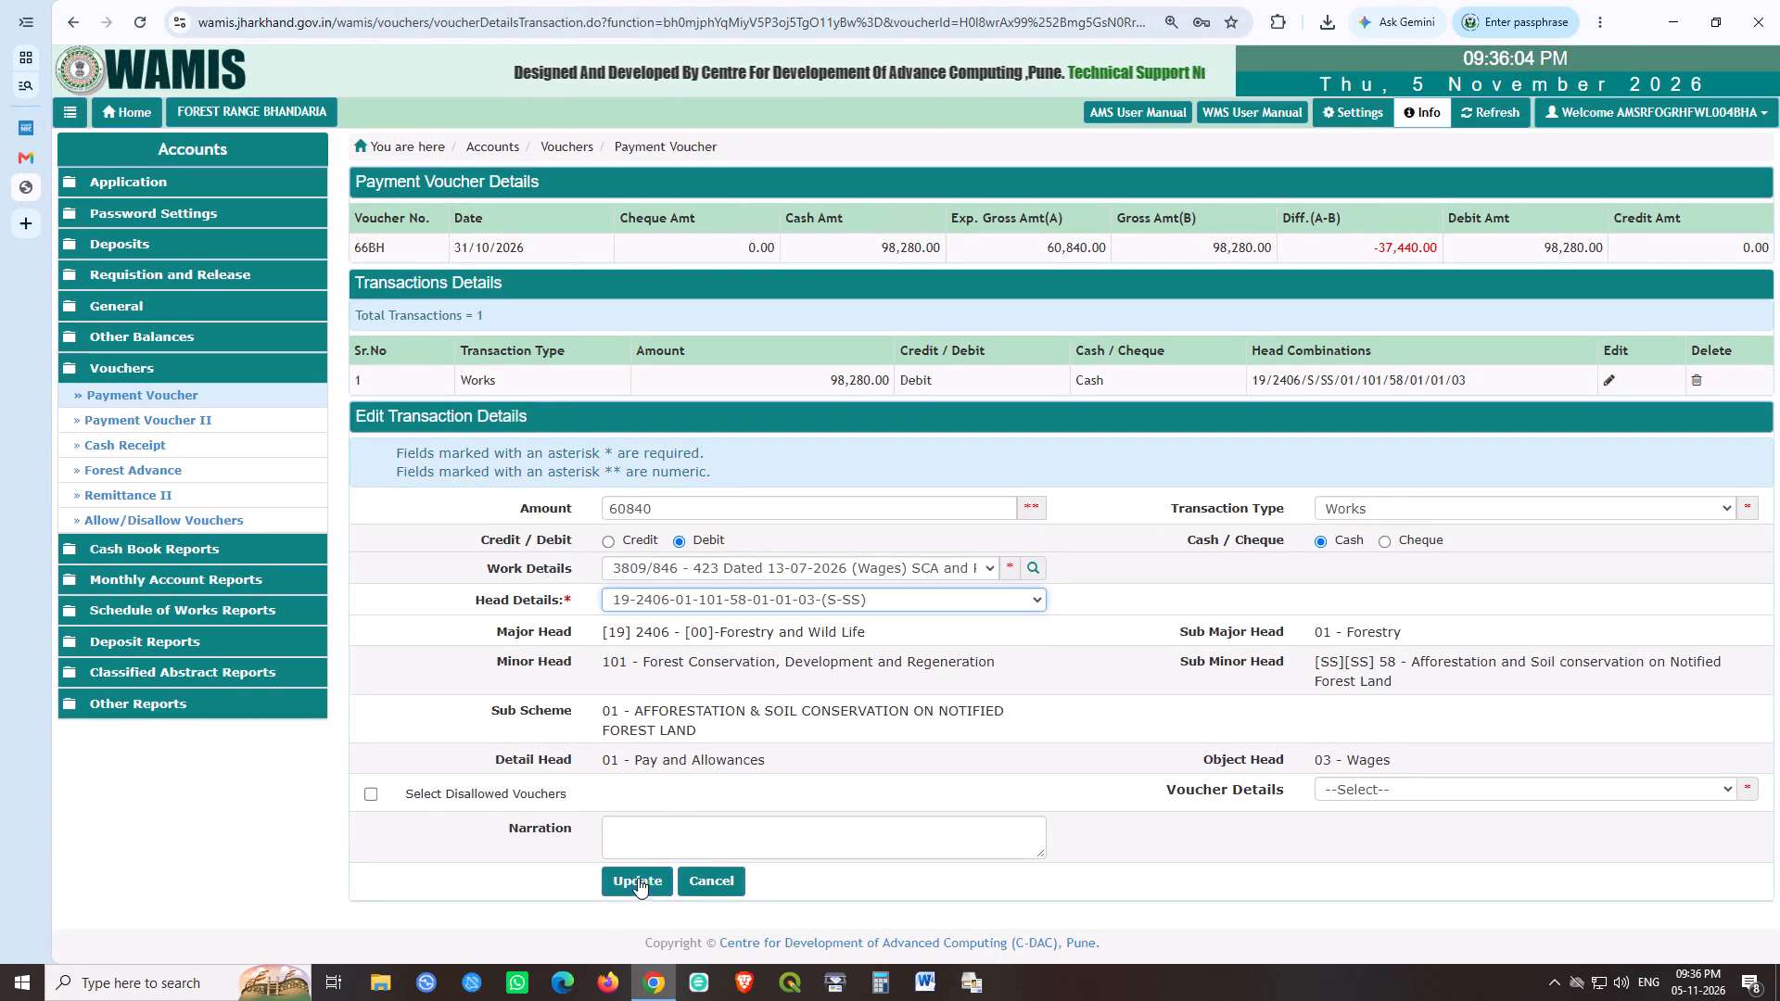
left_click(636, 879)
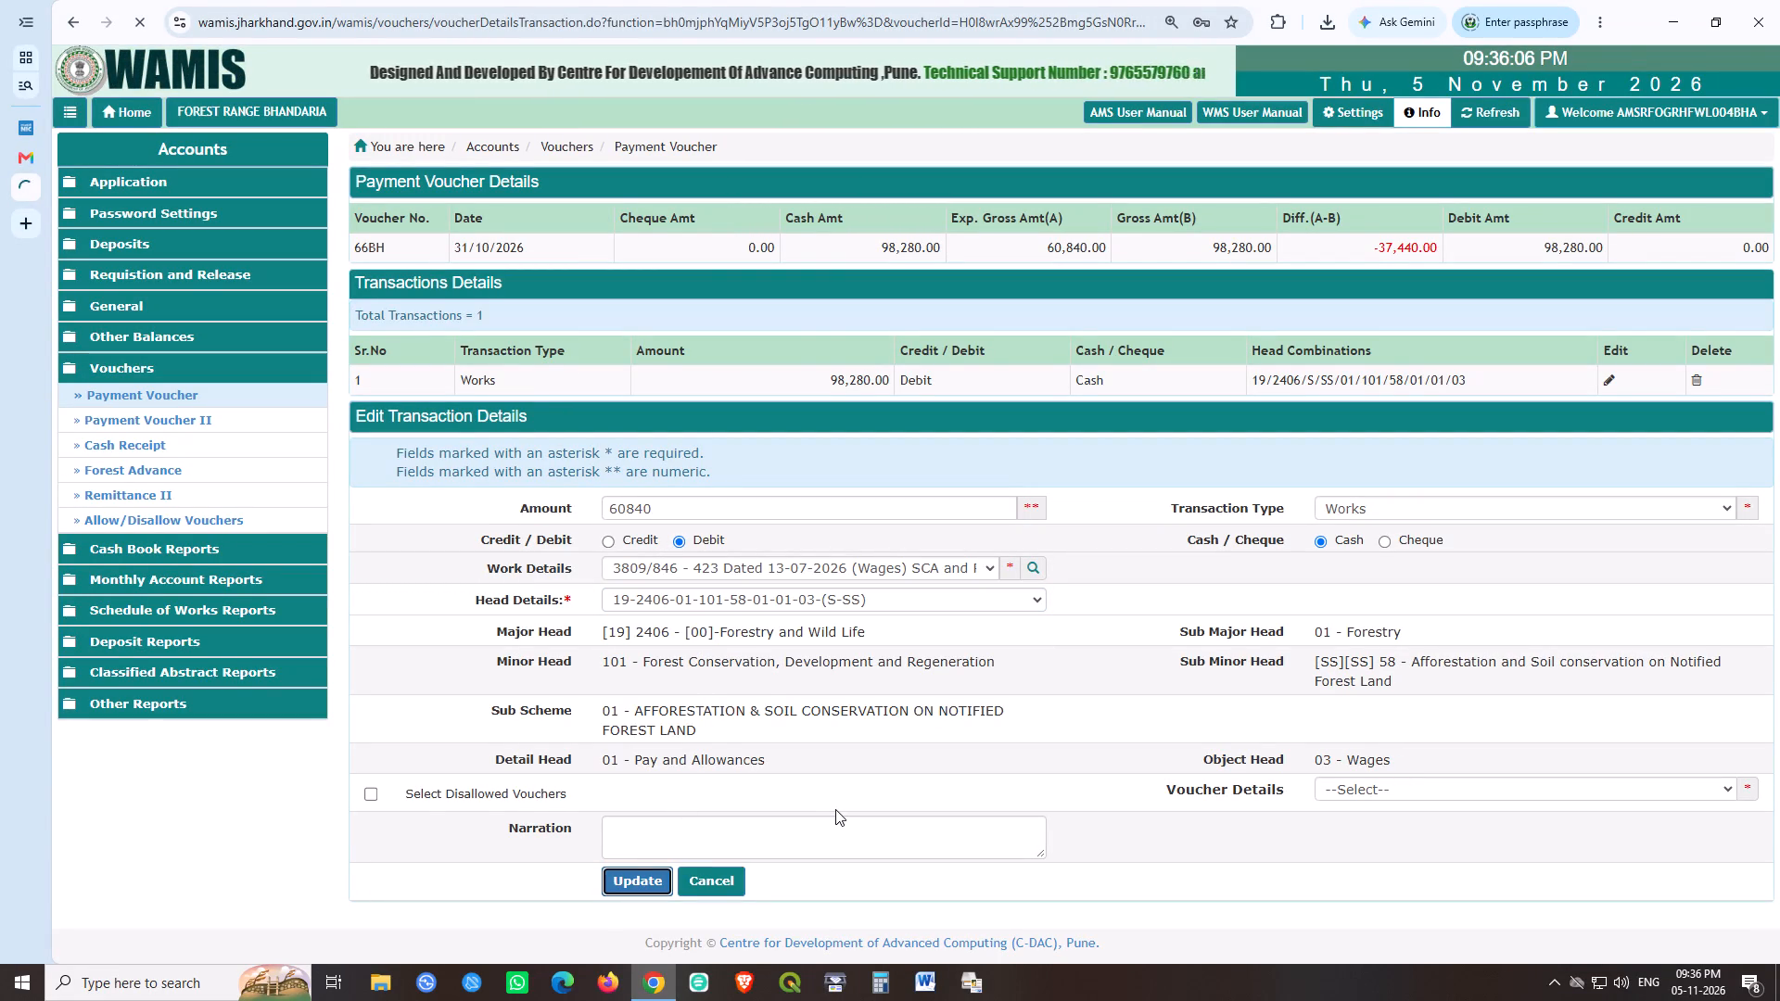
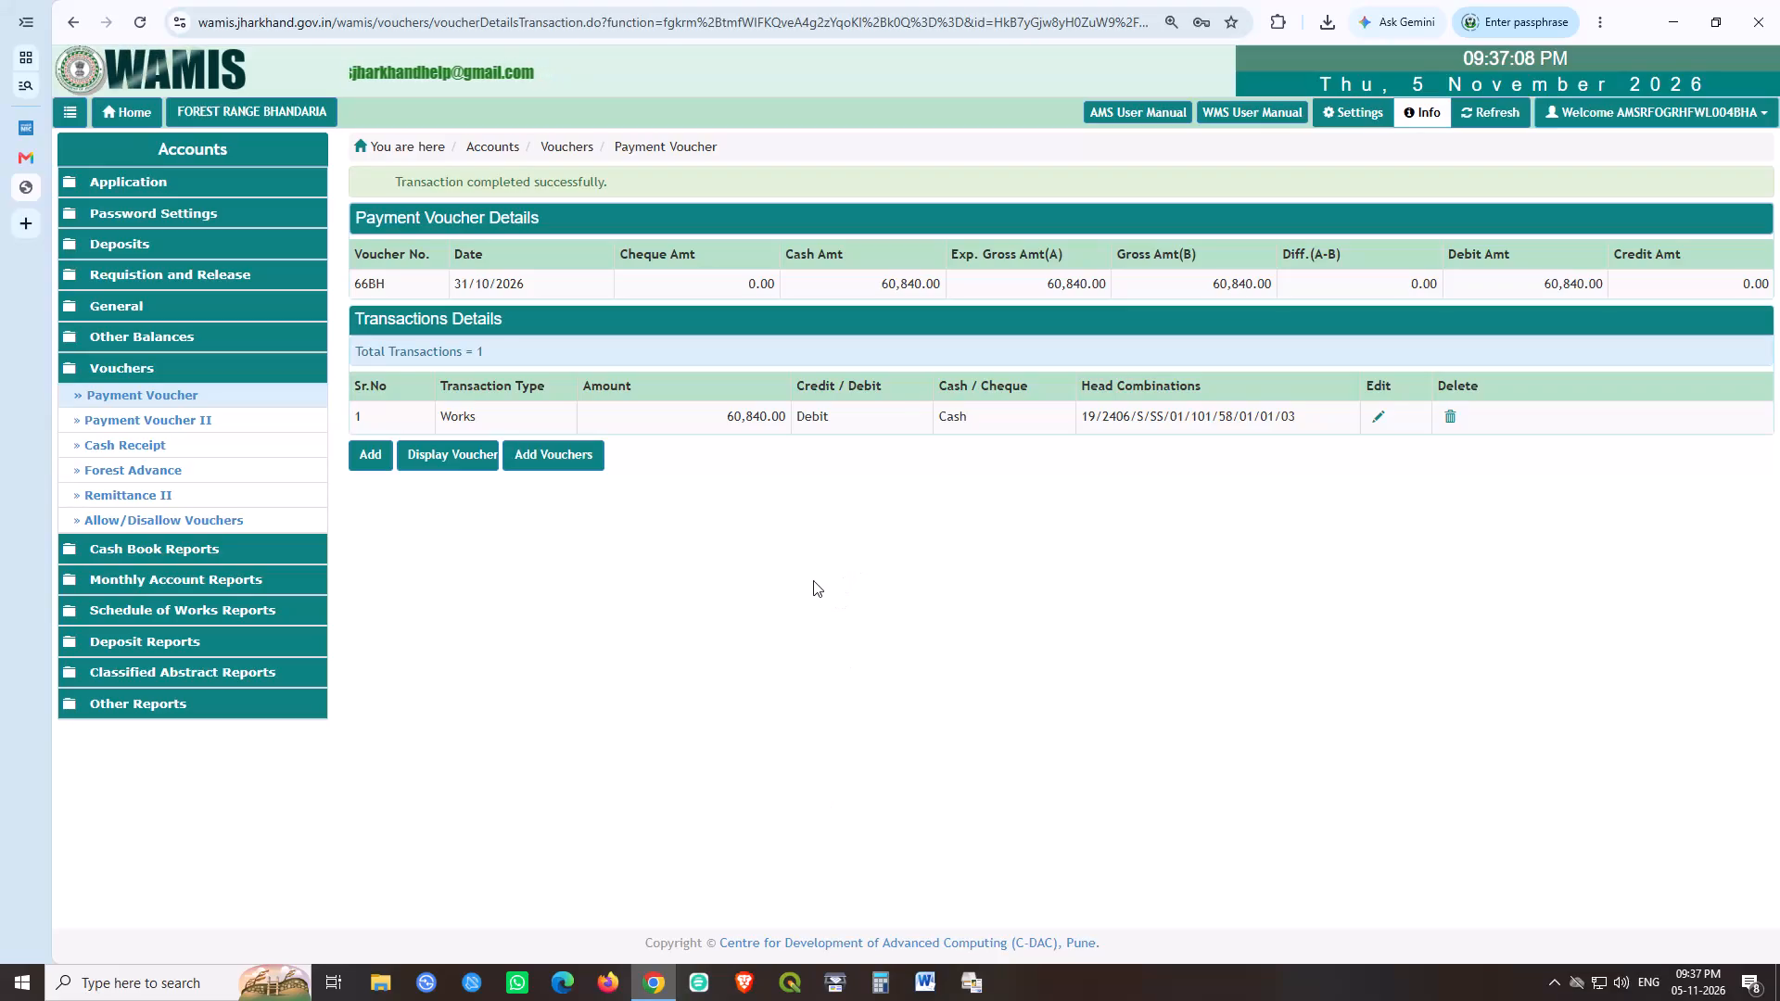
Set voucher 67BH's Expected Gross Amount to 60840 and update the record.
left_click(451, 461)
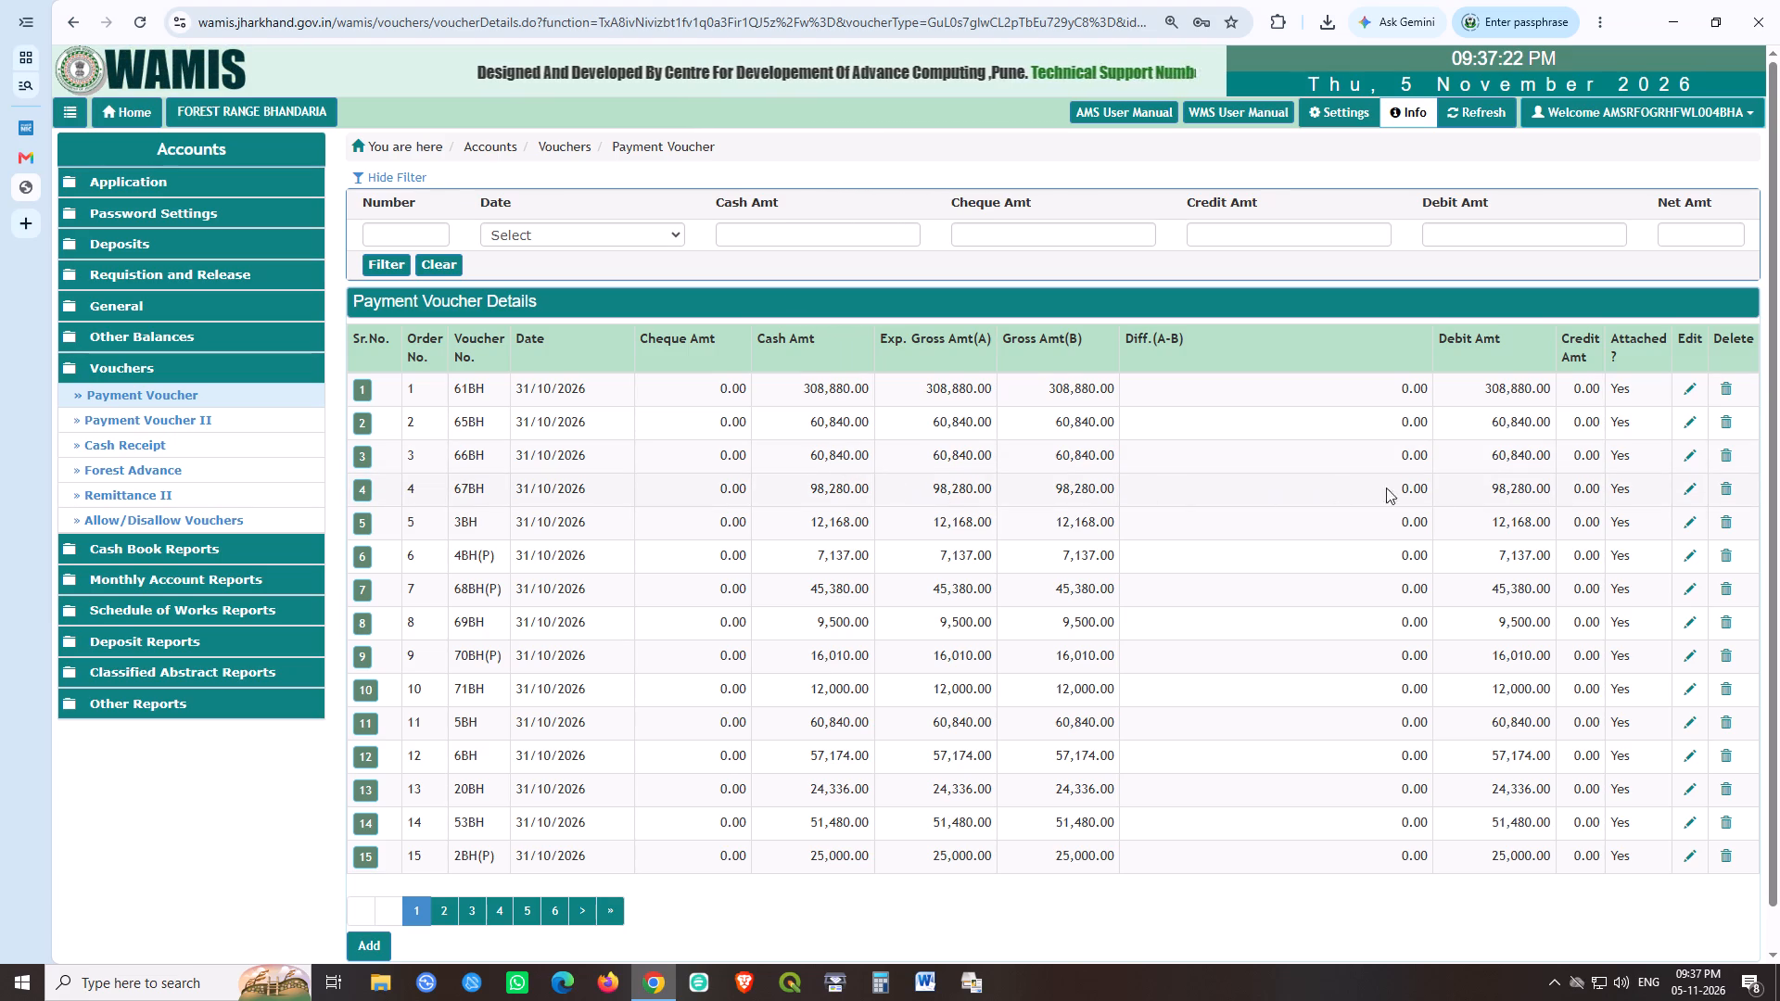
left_click(1690, 491)
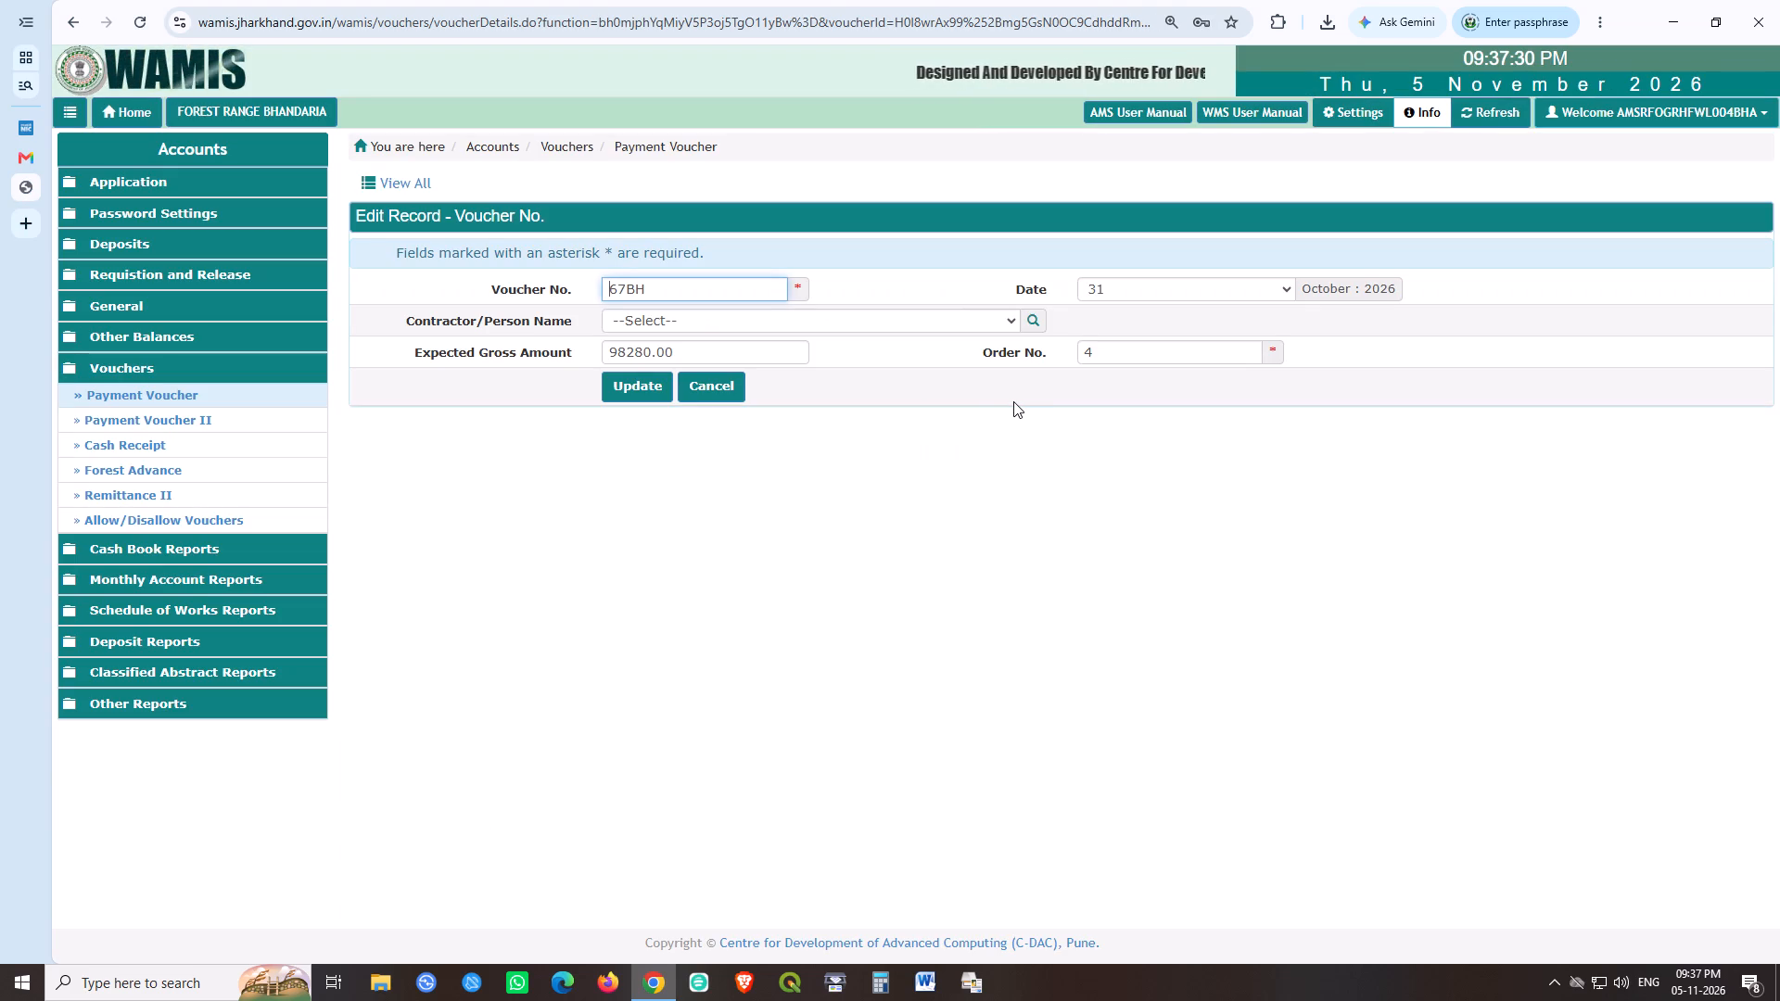
left_click_drag(684, 354, 556, 354)
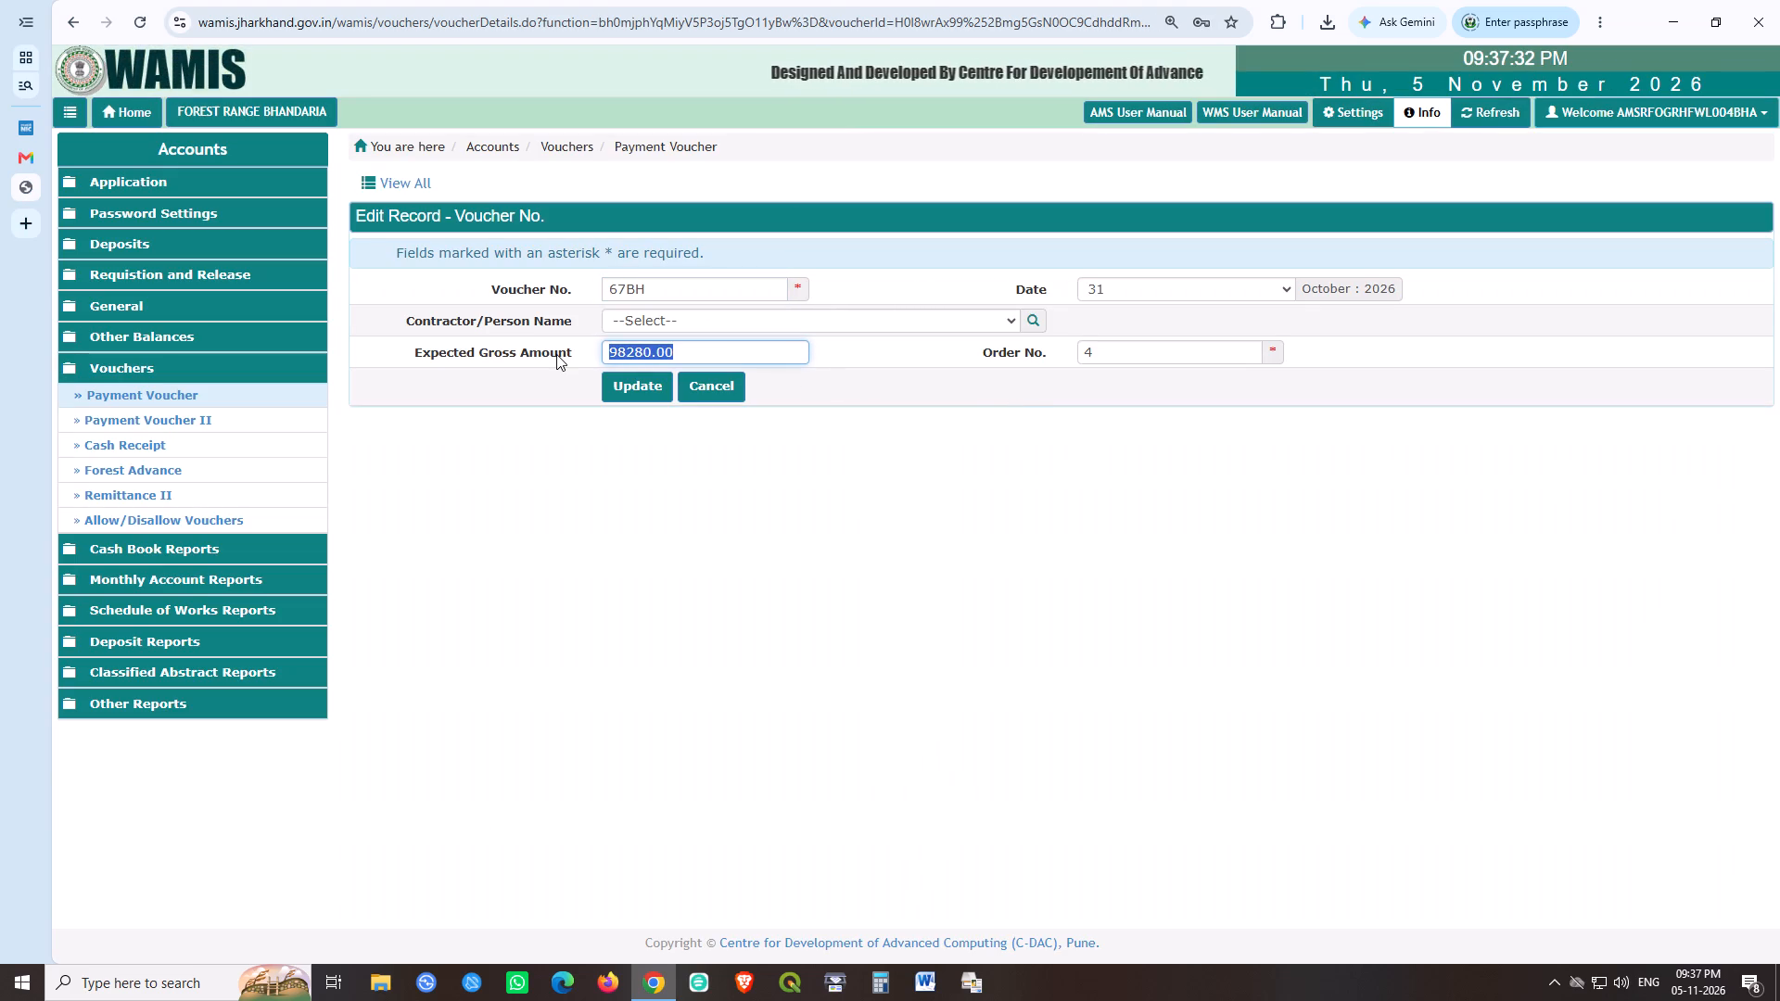
type("60840")
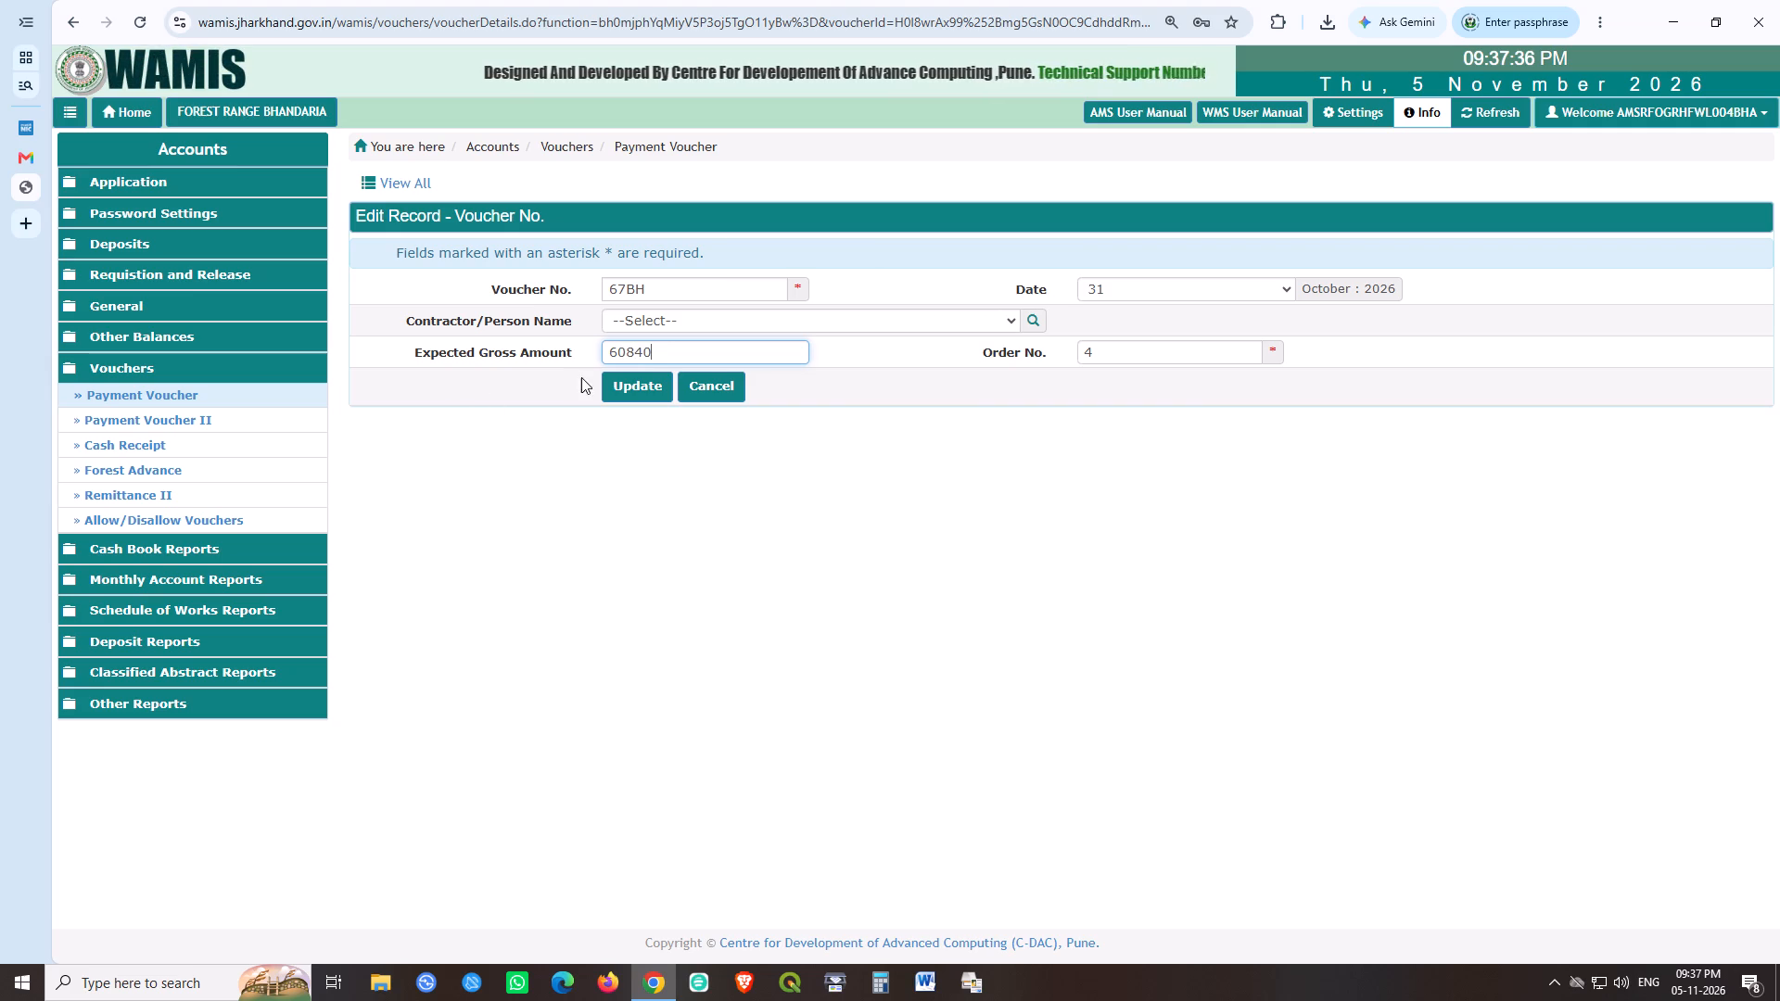
left_click(611, 383)
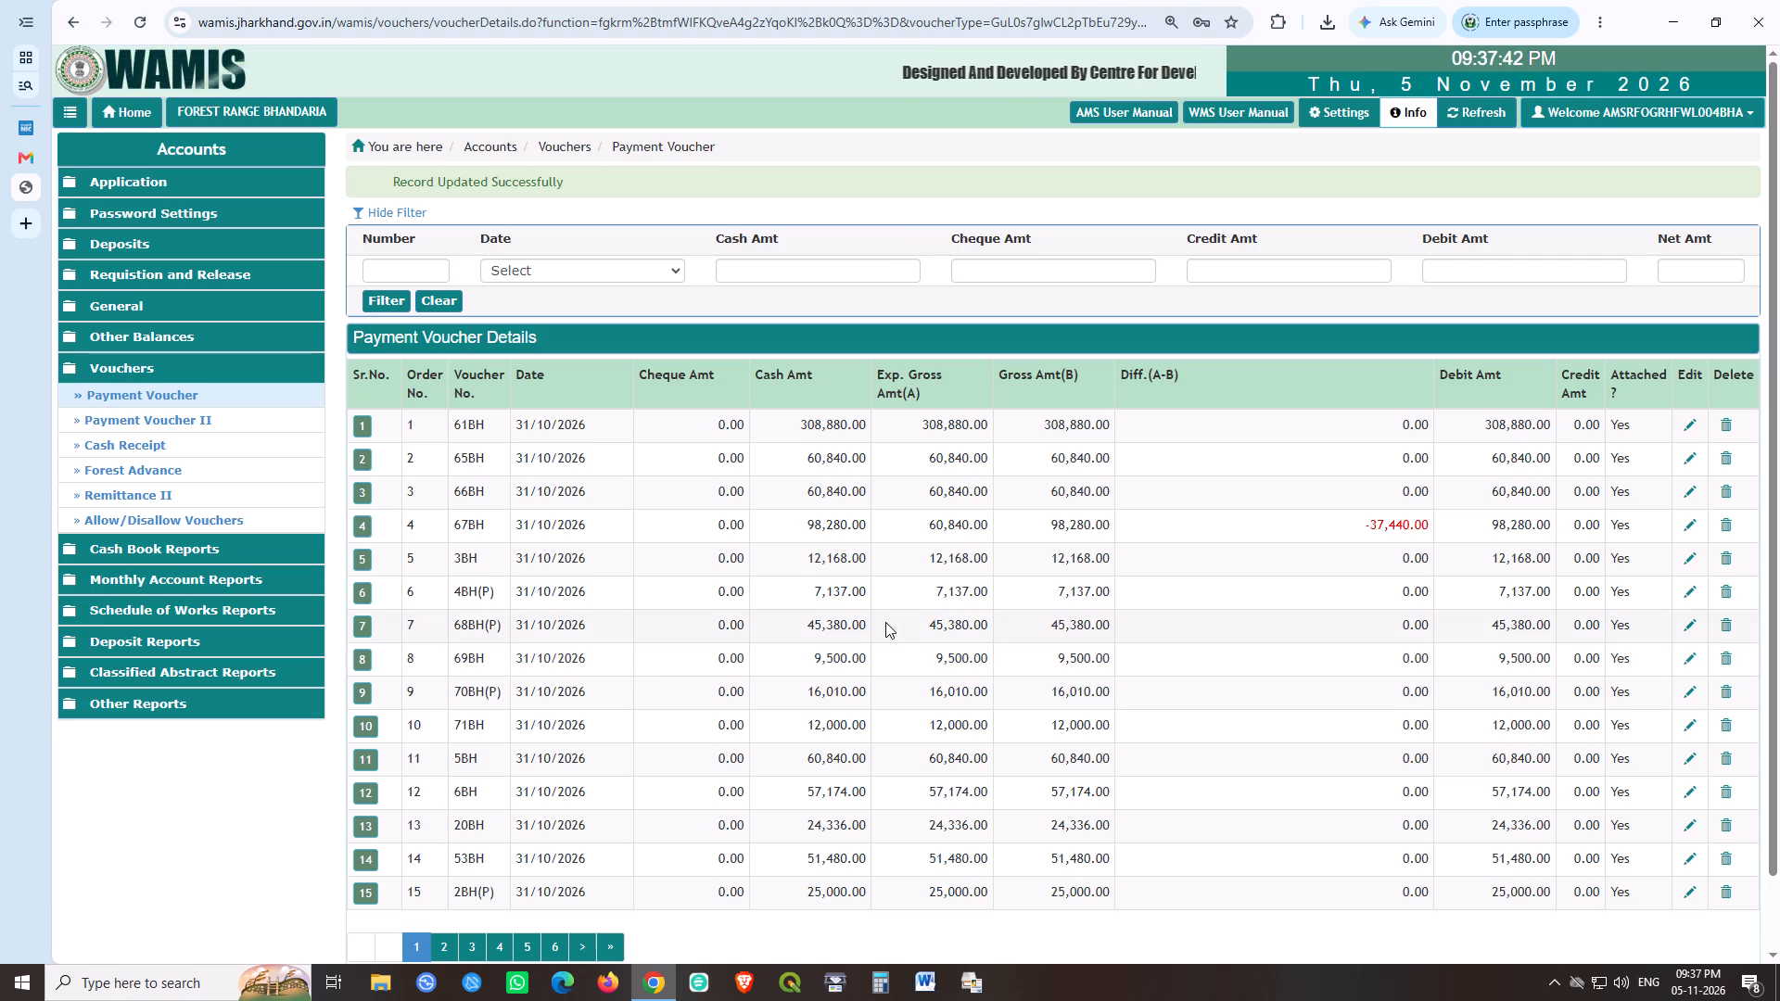
Add a payment voucher numbered 68BH with an Expected Gross Amount of 119340 and save it.
scroll(583, 739, "down", 4)
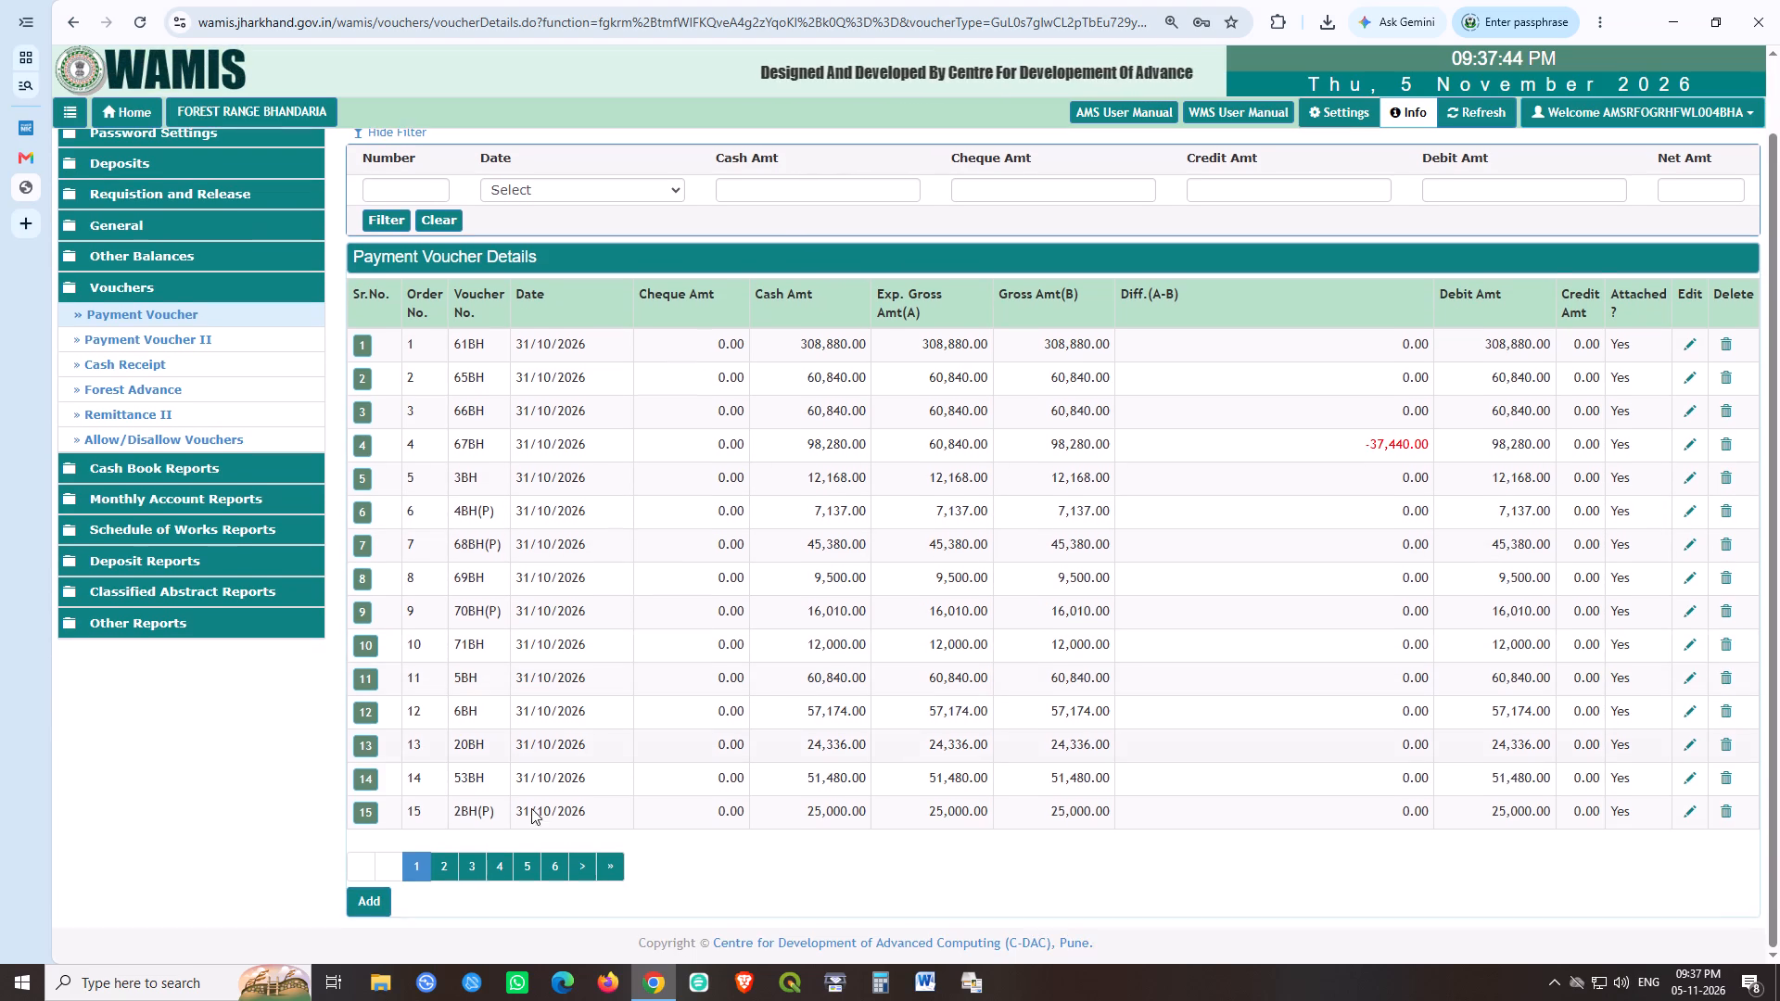
left_click(373, 902)
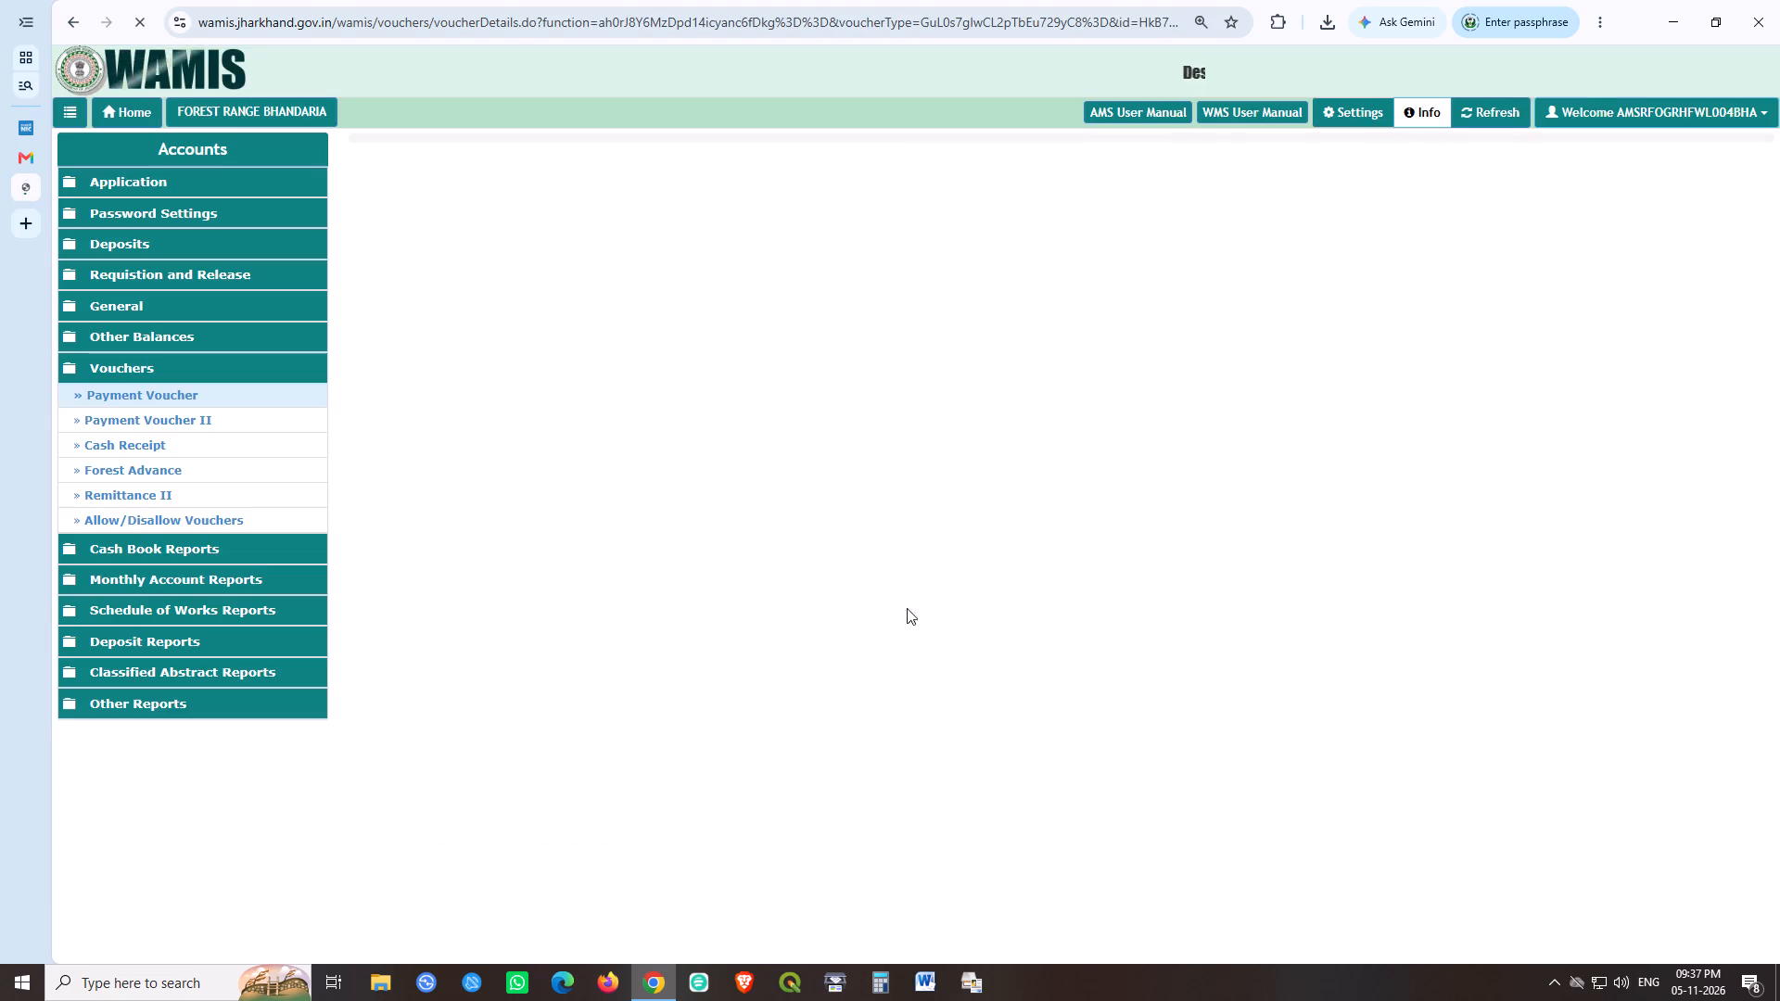
key("shift+Right")
key("shift+Right")
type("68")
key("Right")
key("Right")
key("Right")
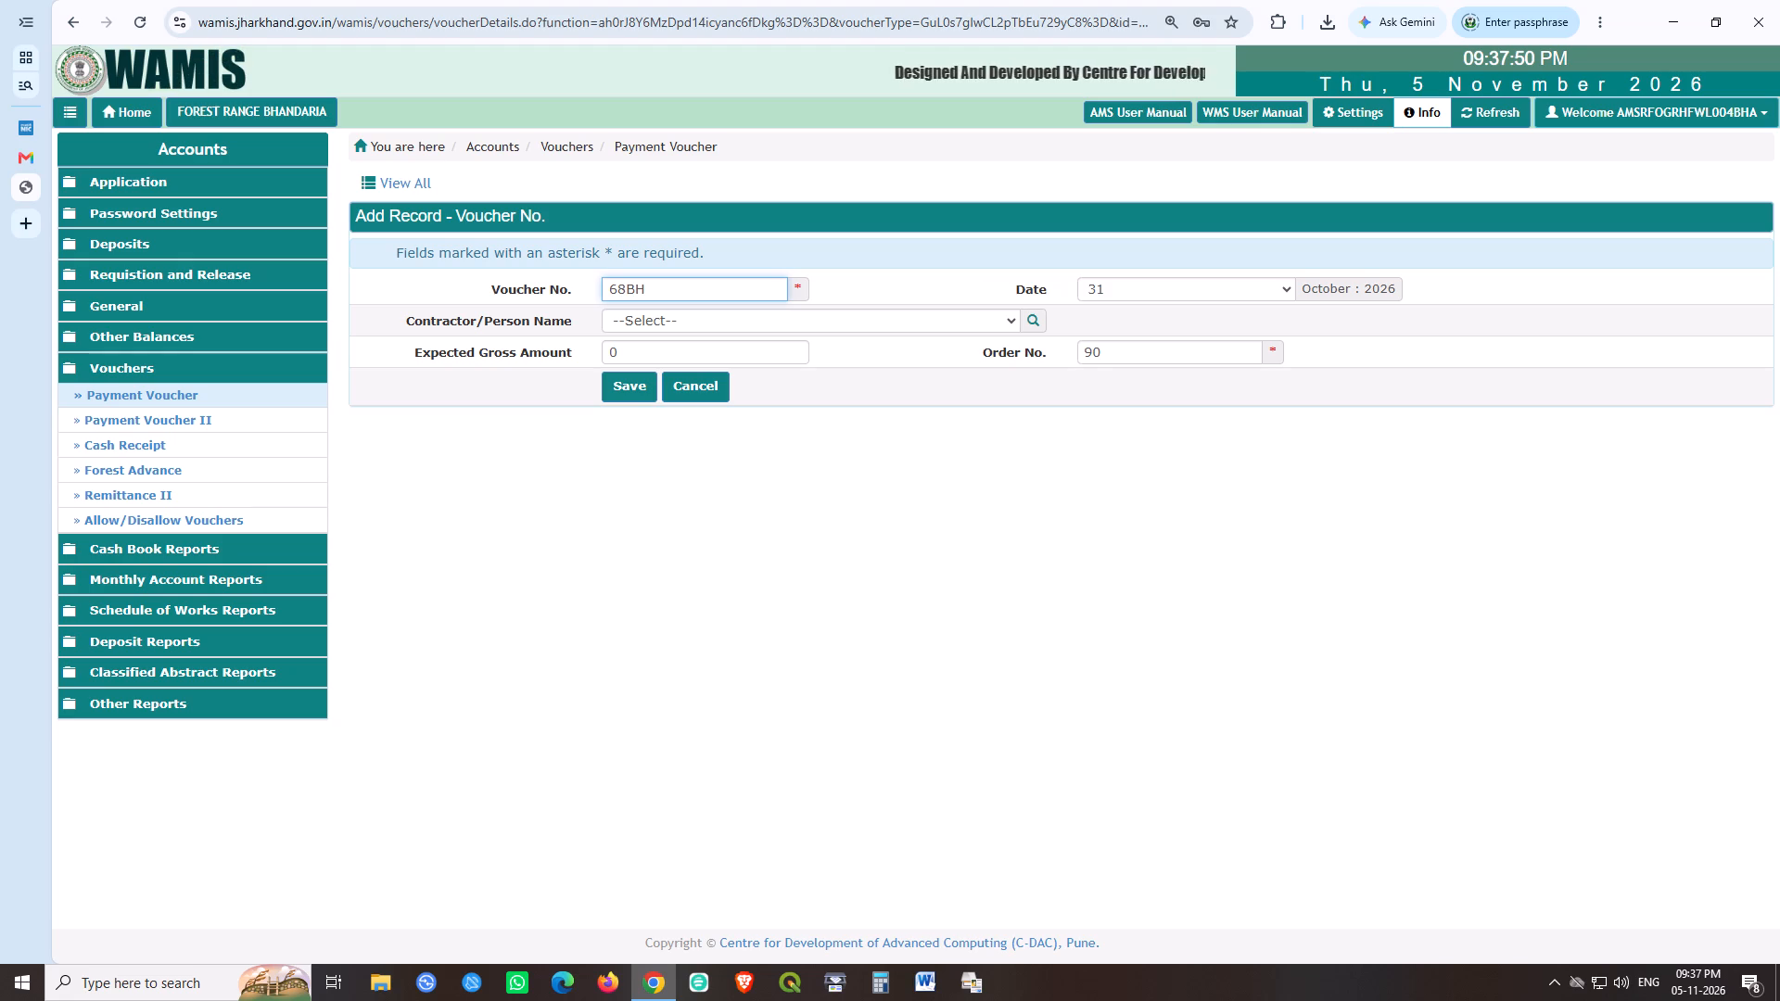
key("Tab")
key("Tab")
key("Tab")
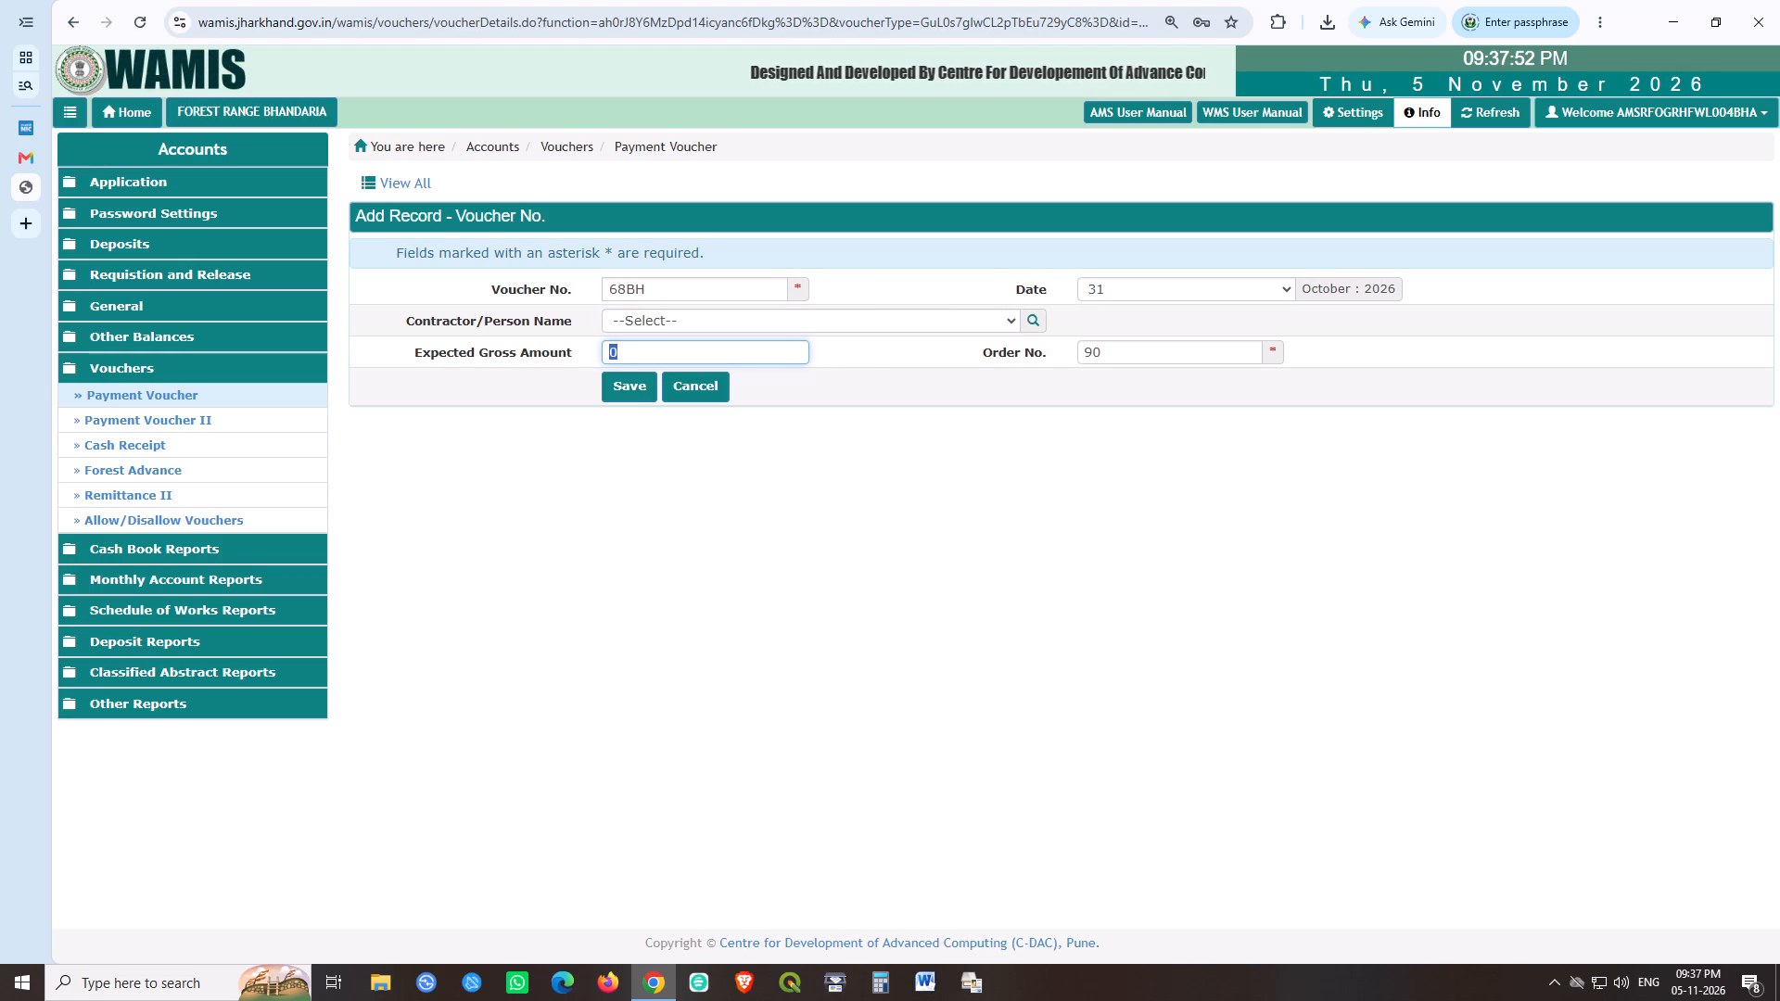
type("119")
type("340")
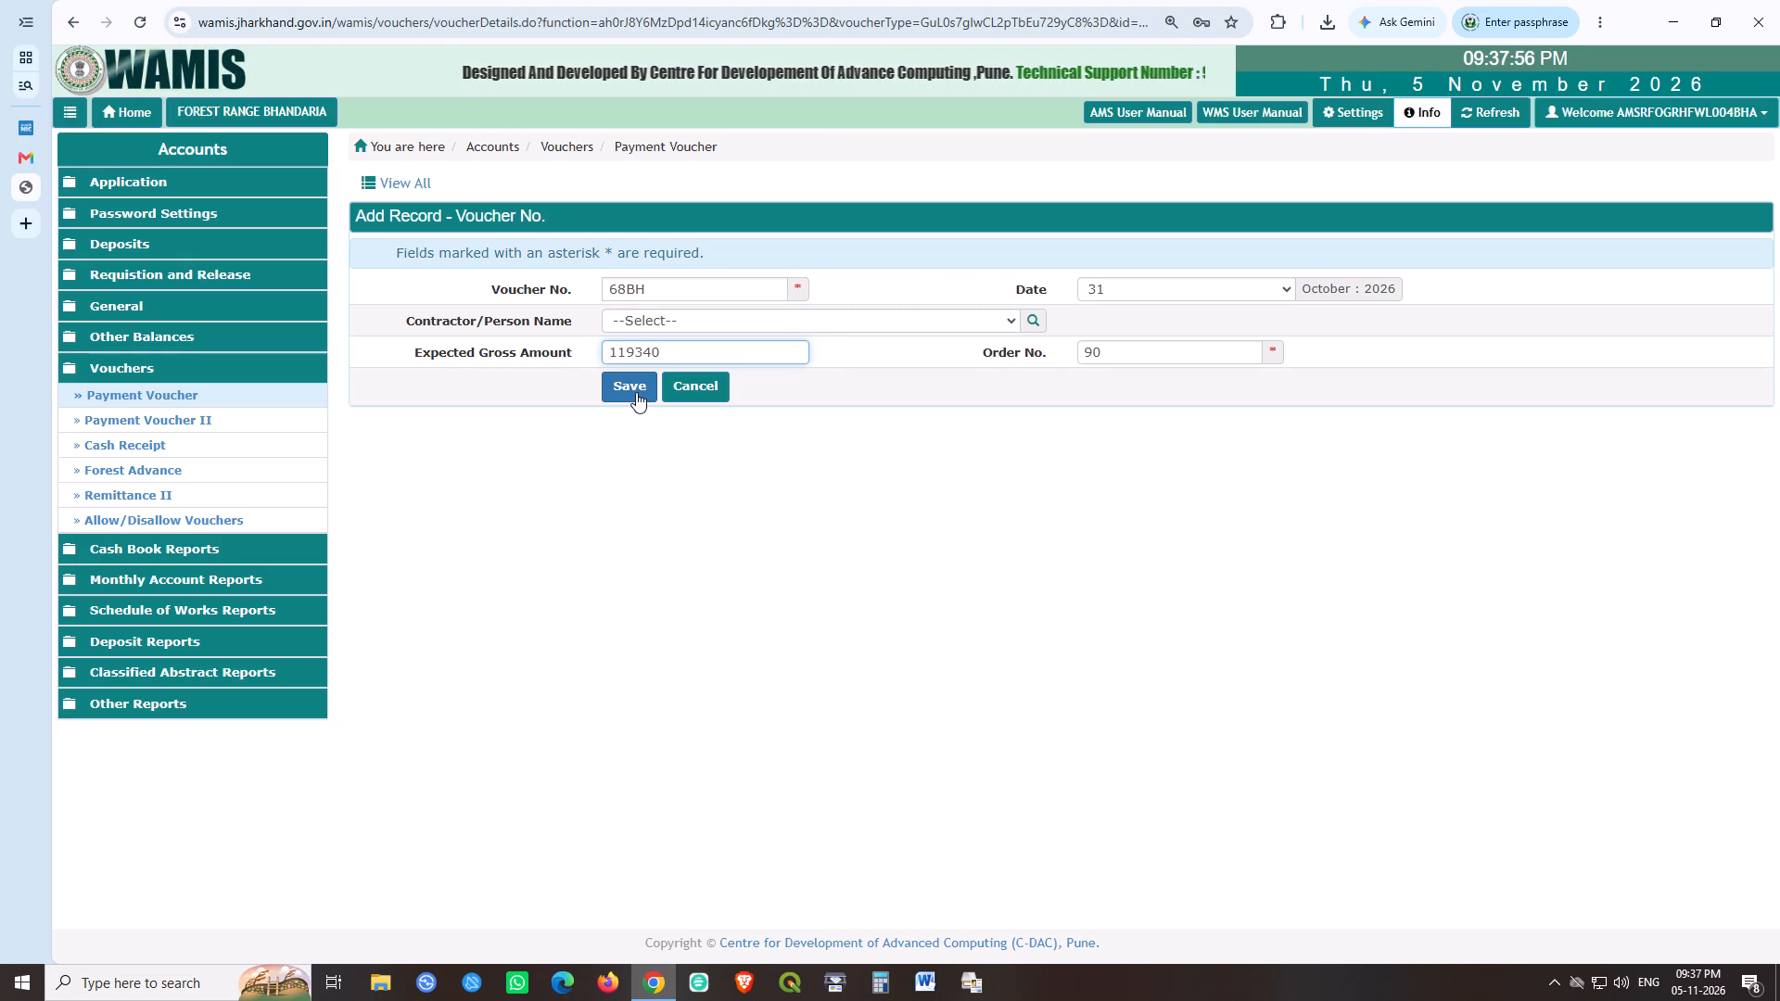
left_click(636, 392)
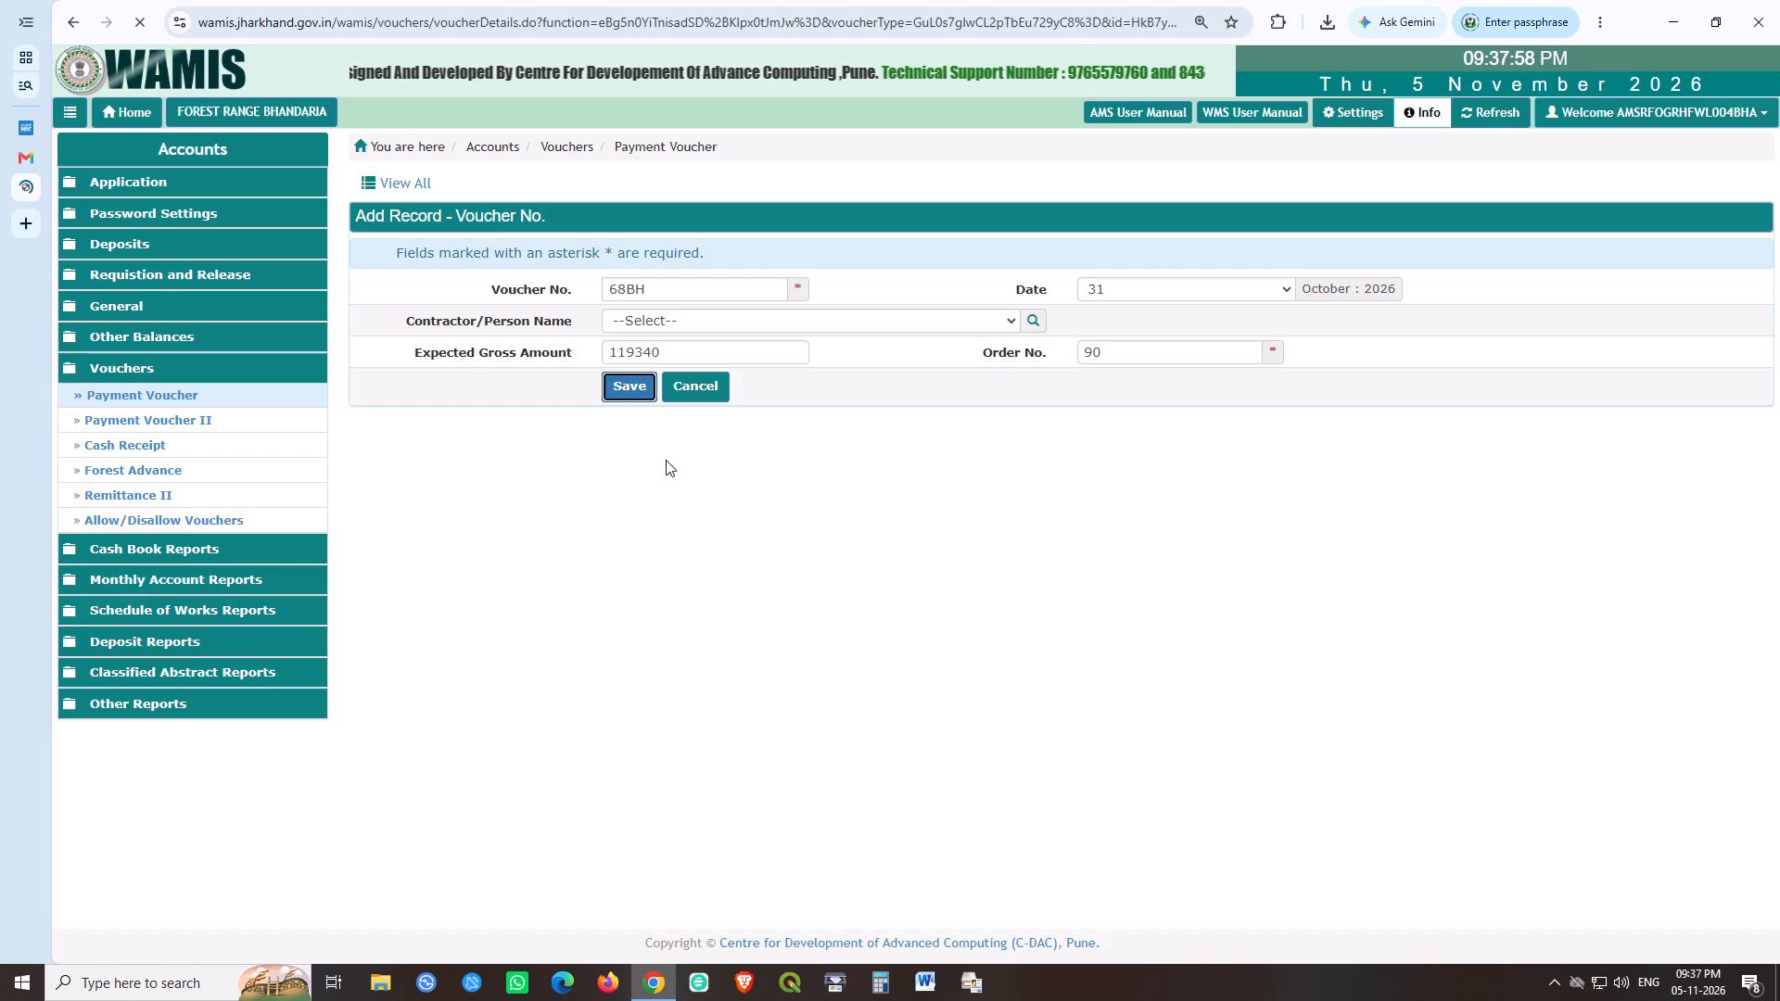
left_click(377, 416)
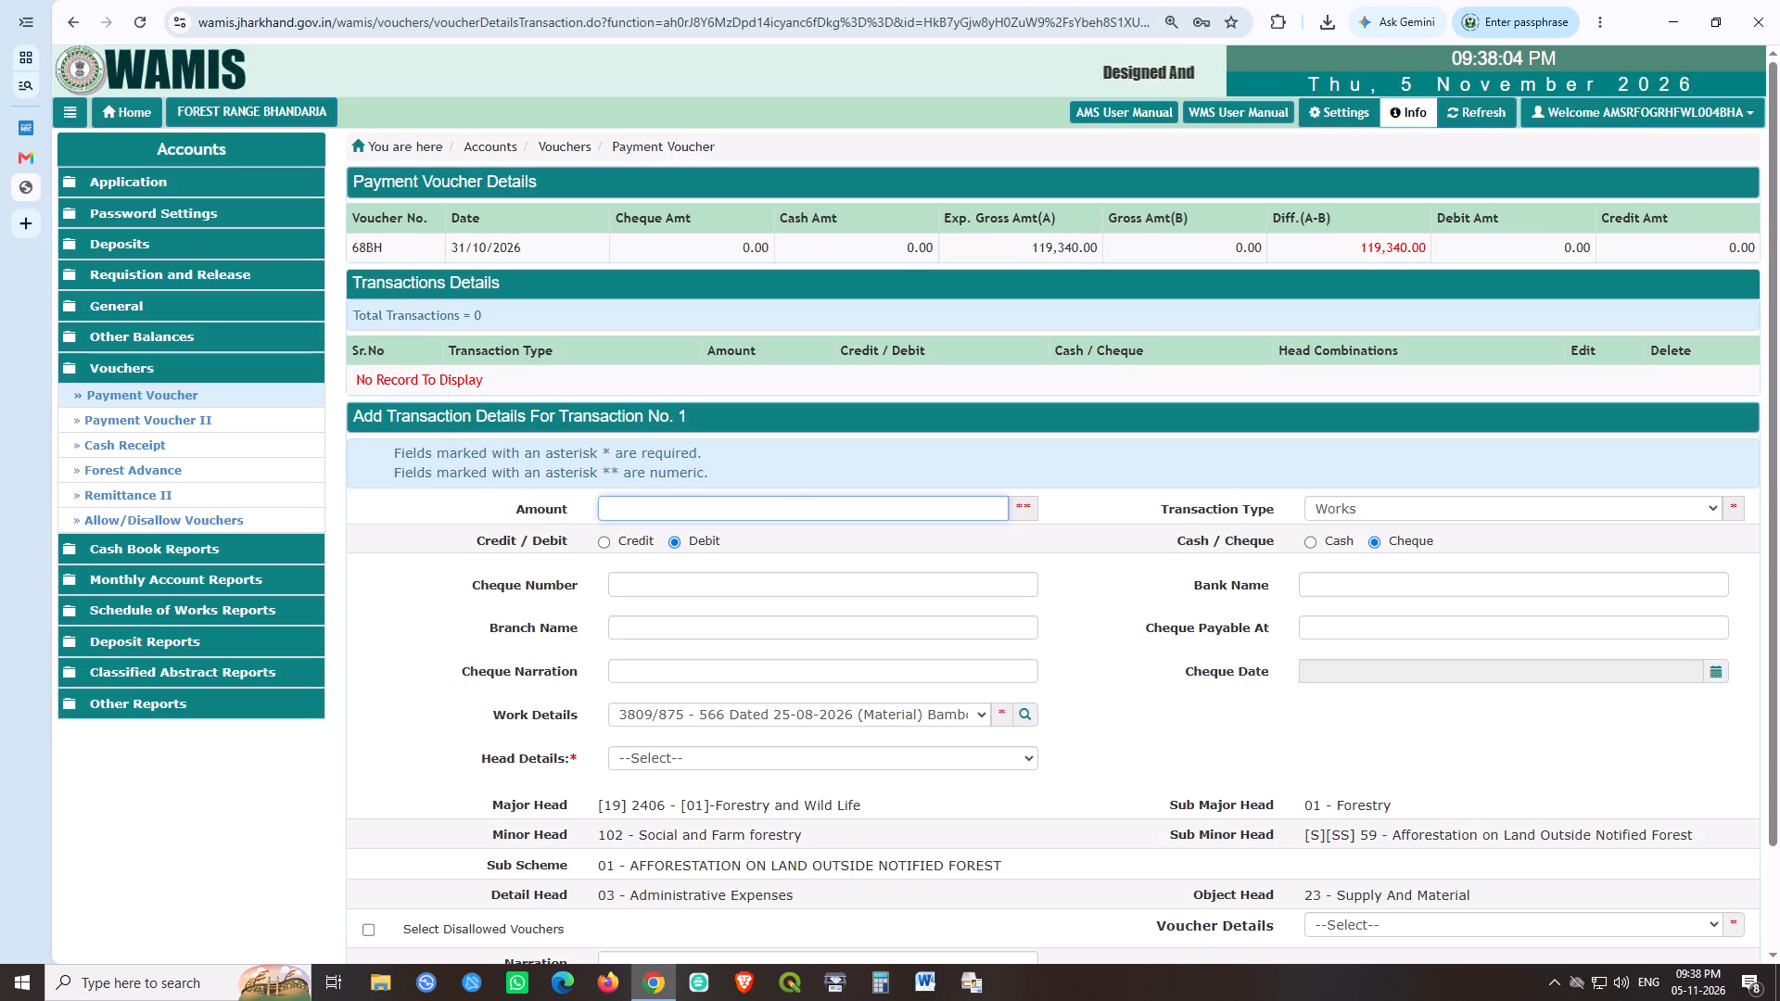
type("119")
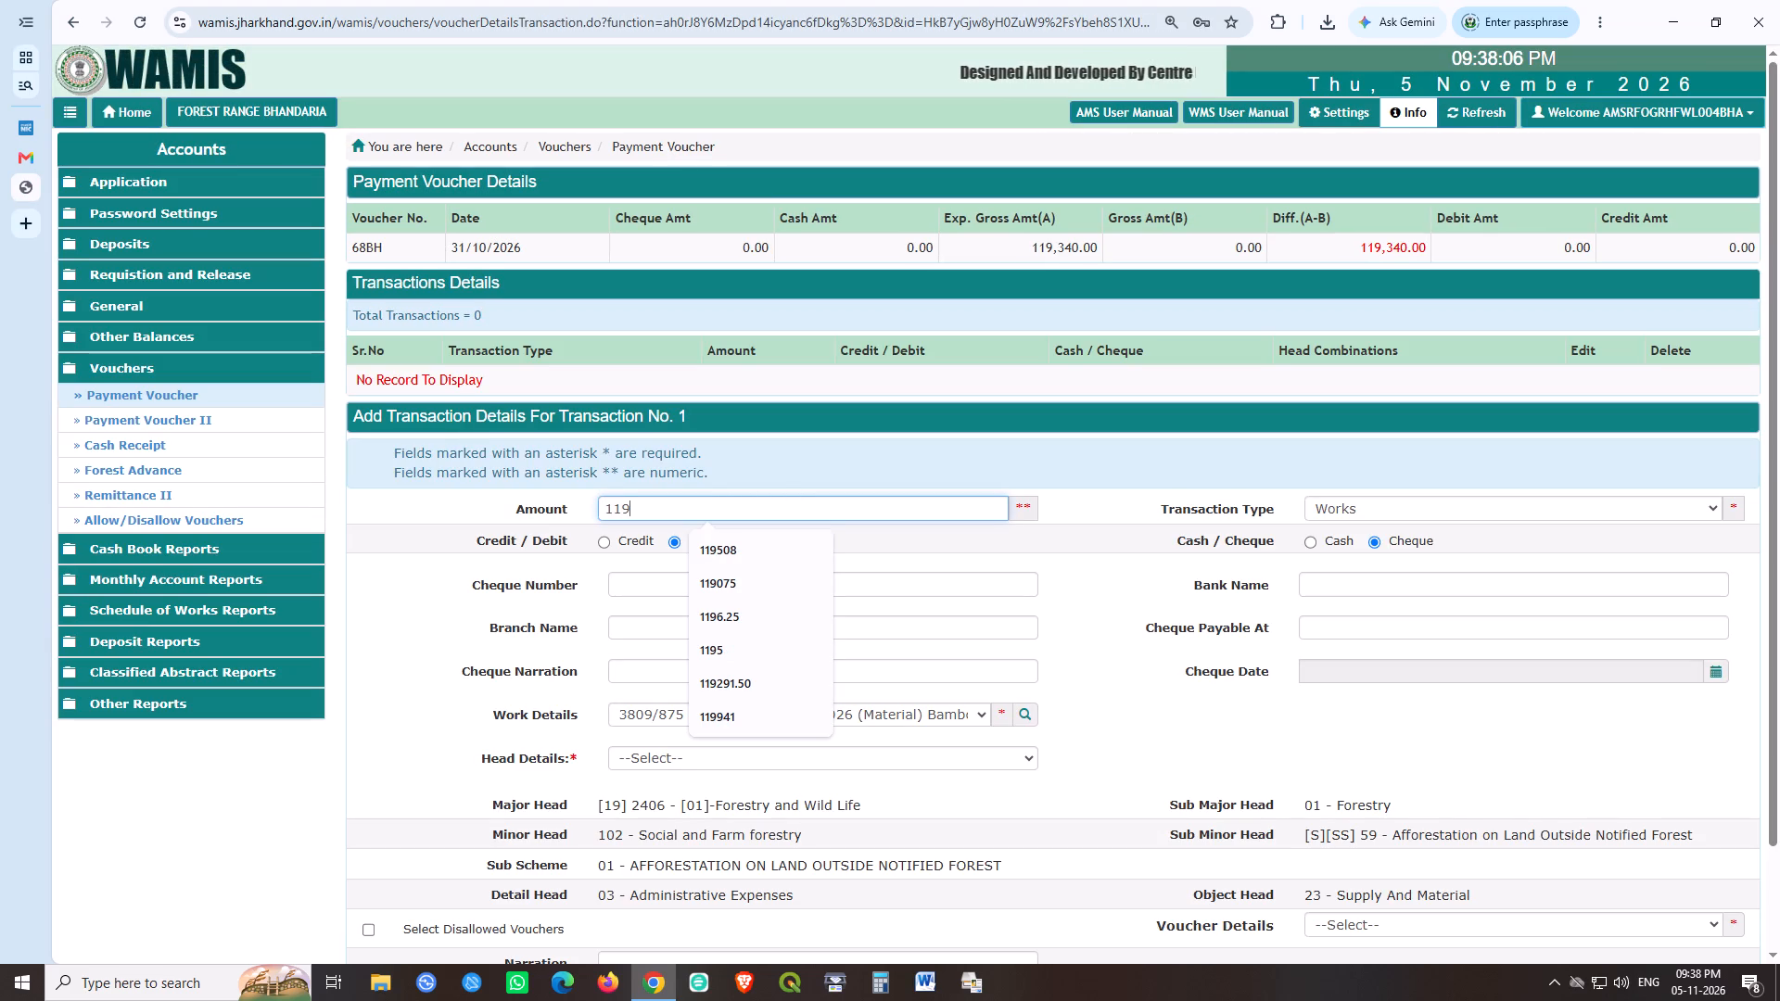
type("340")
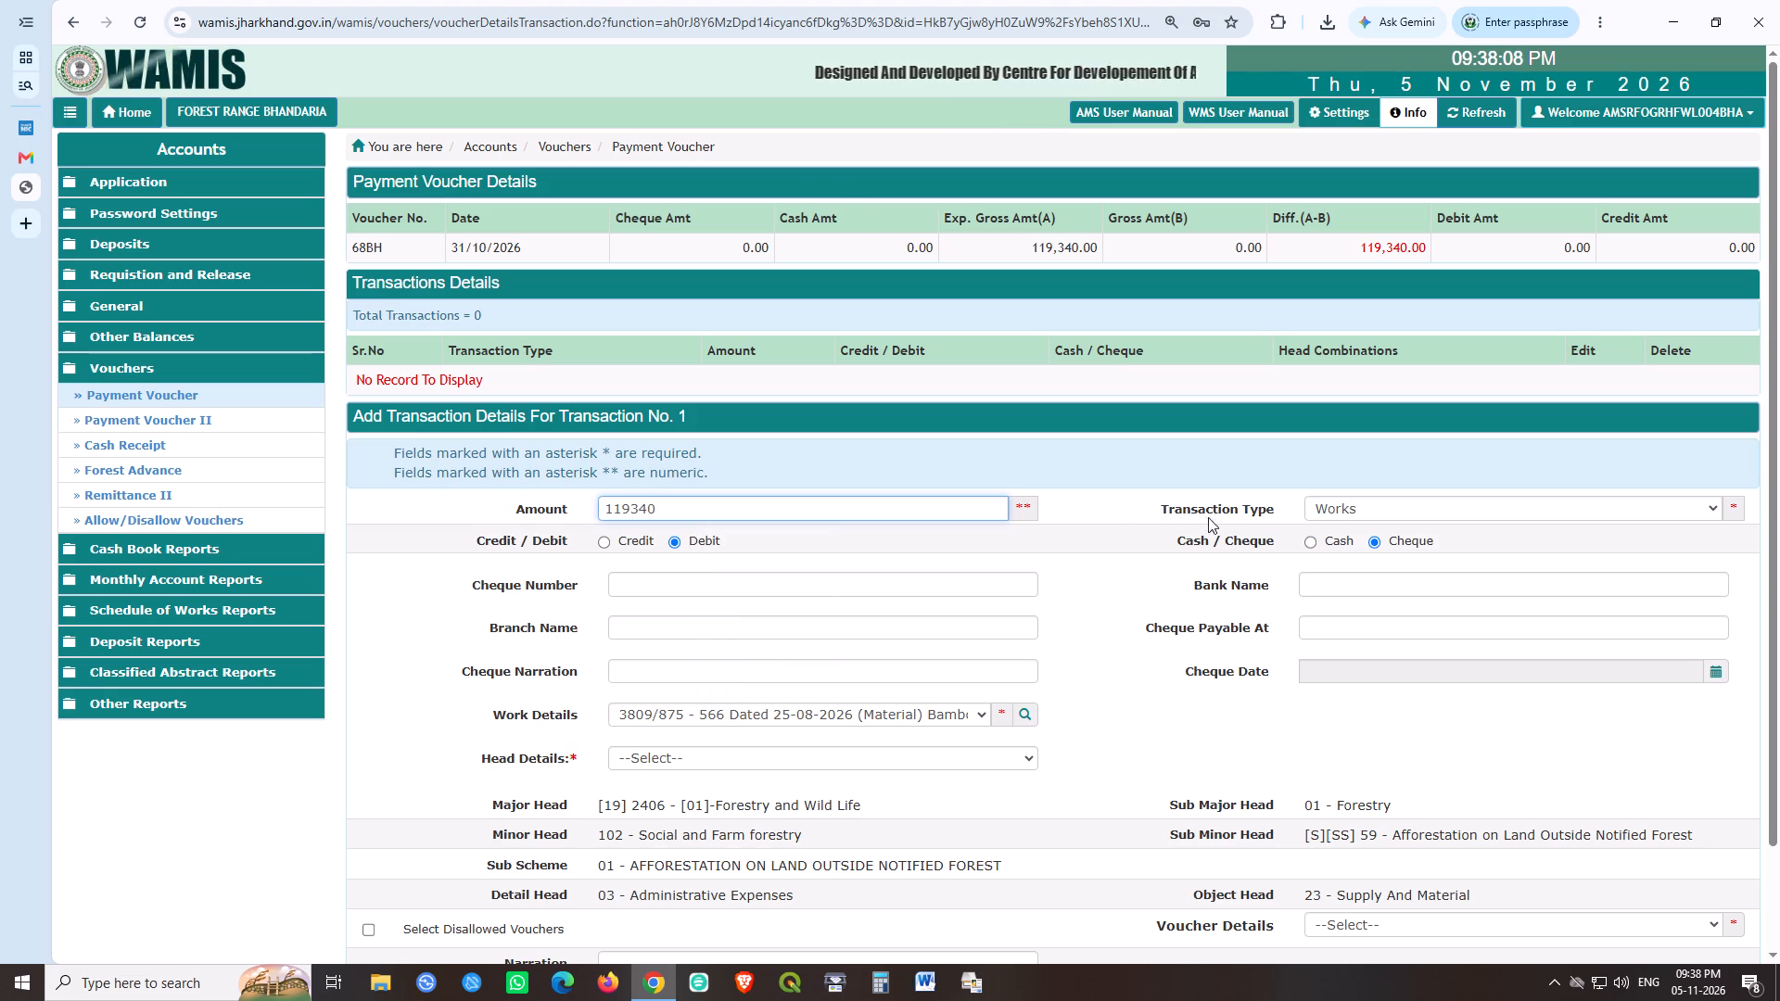
left_click(1319, 541)
left_click(847, 589)
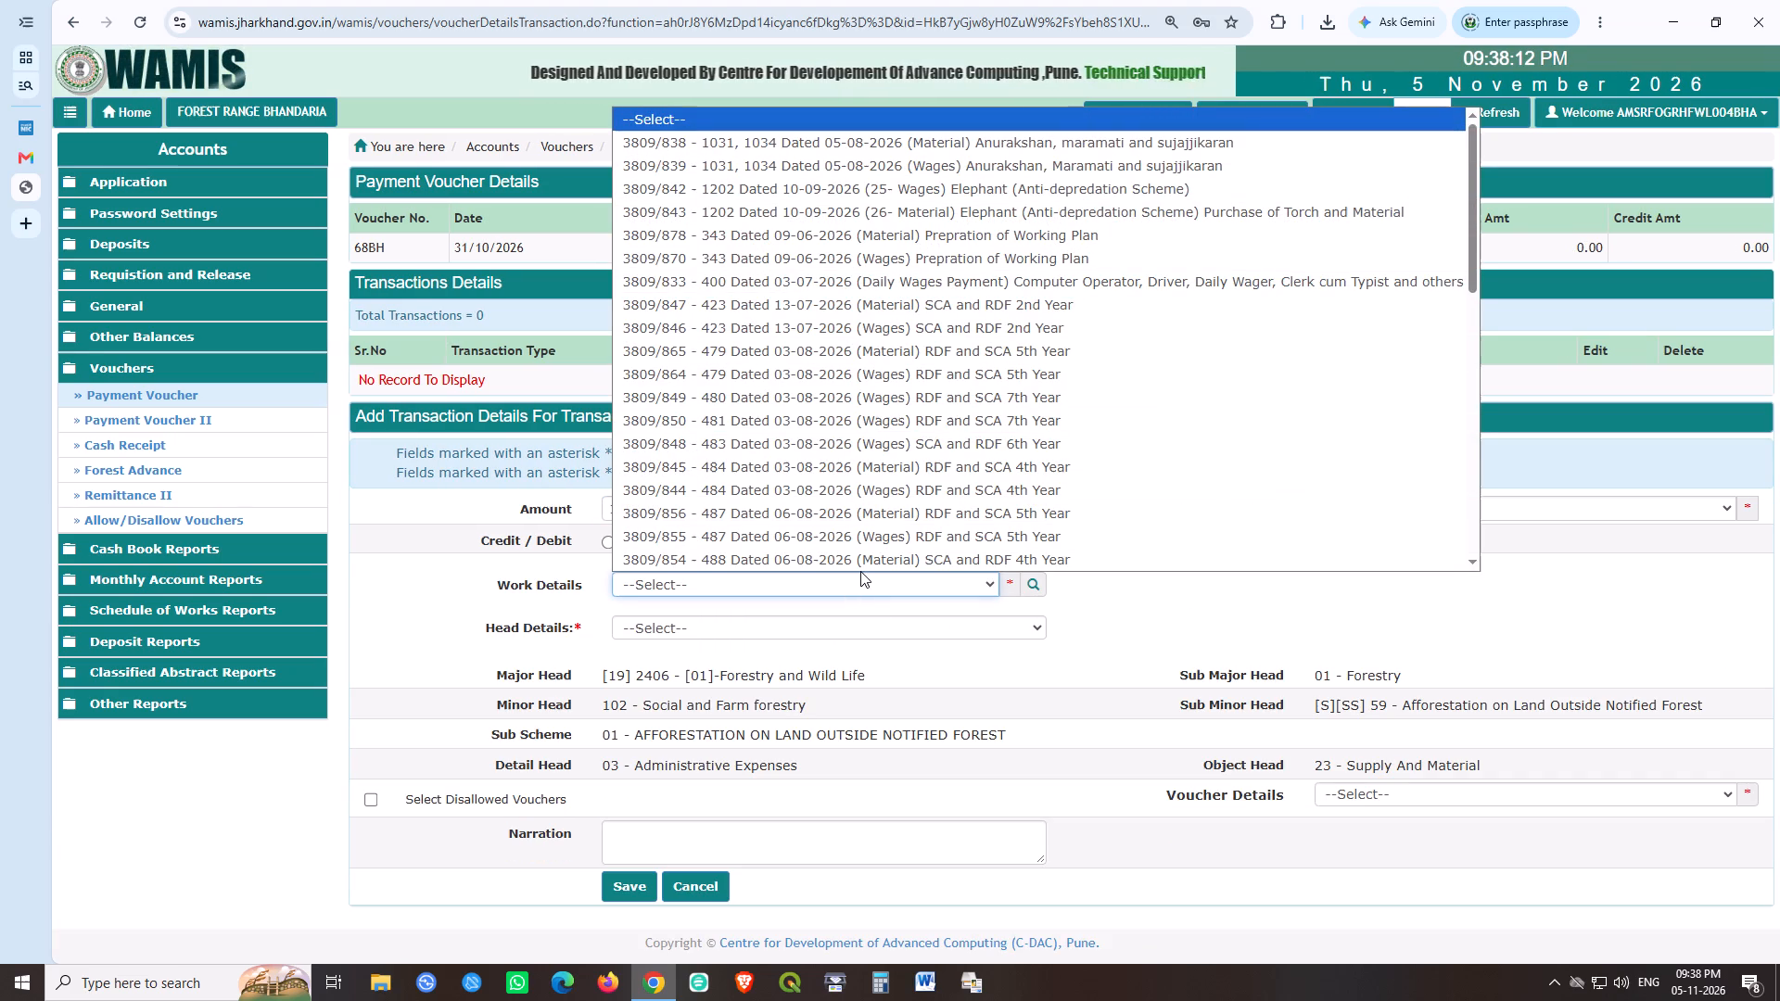
left_click(786, 267)
left_click(660, 619)
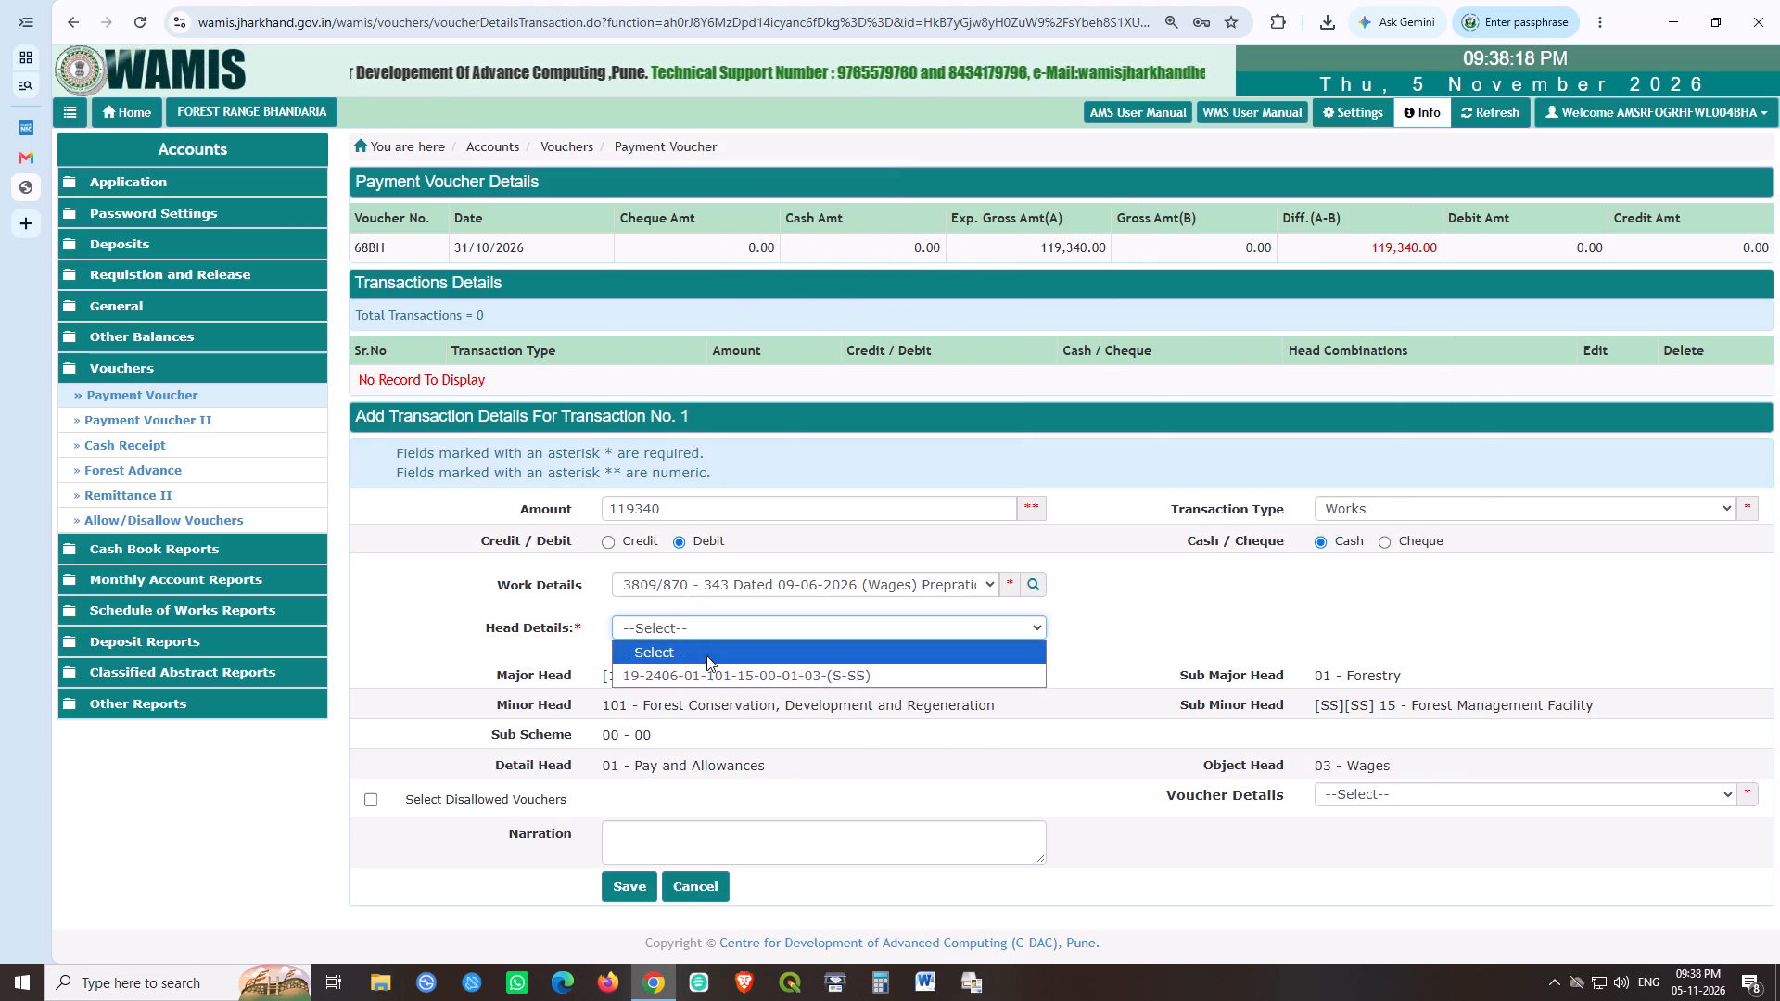
left_click(709, 670)
left_click(609, 886)
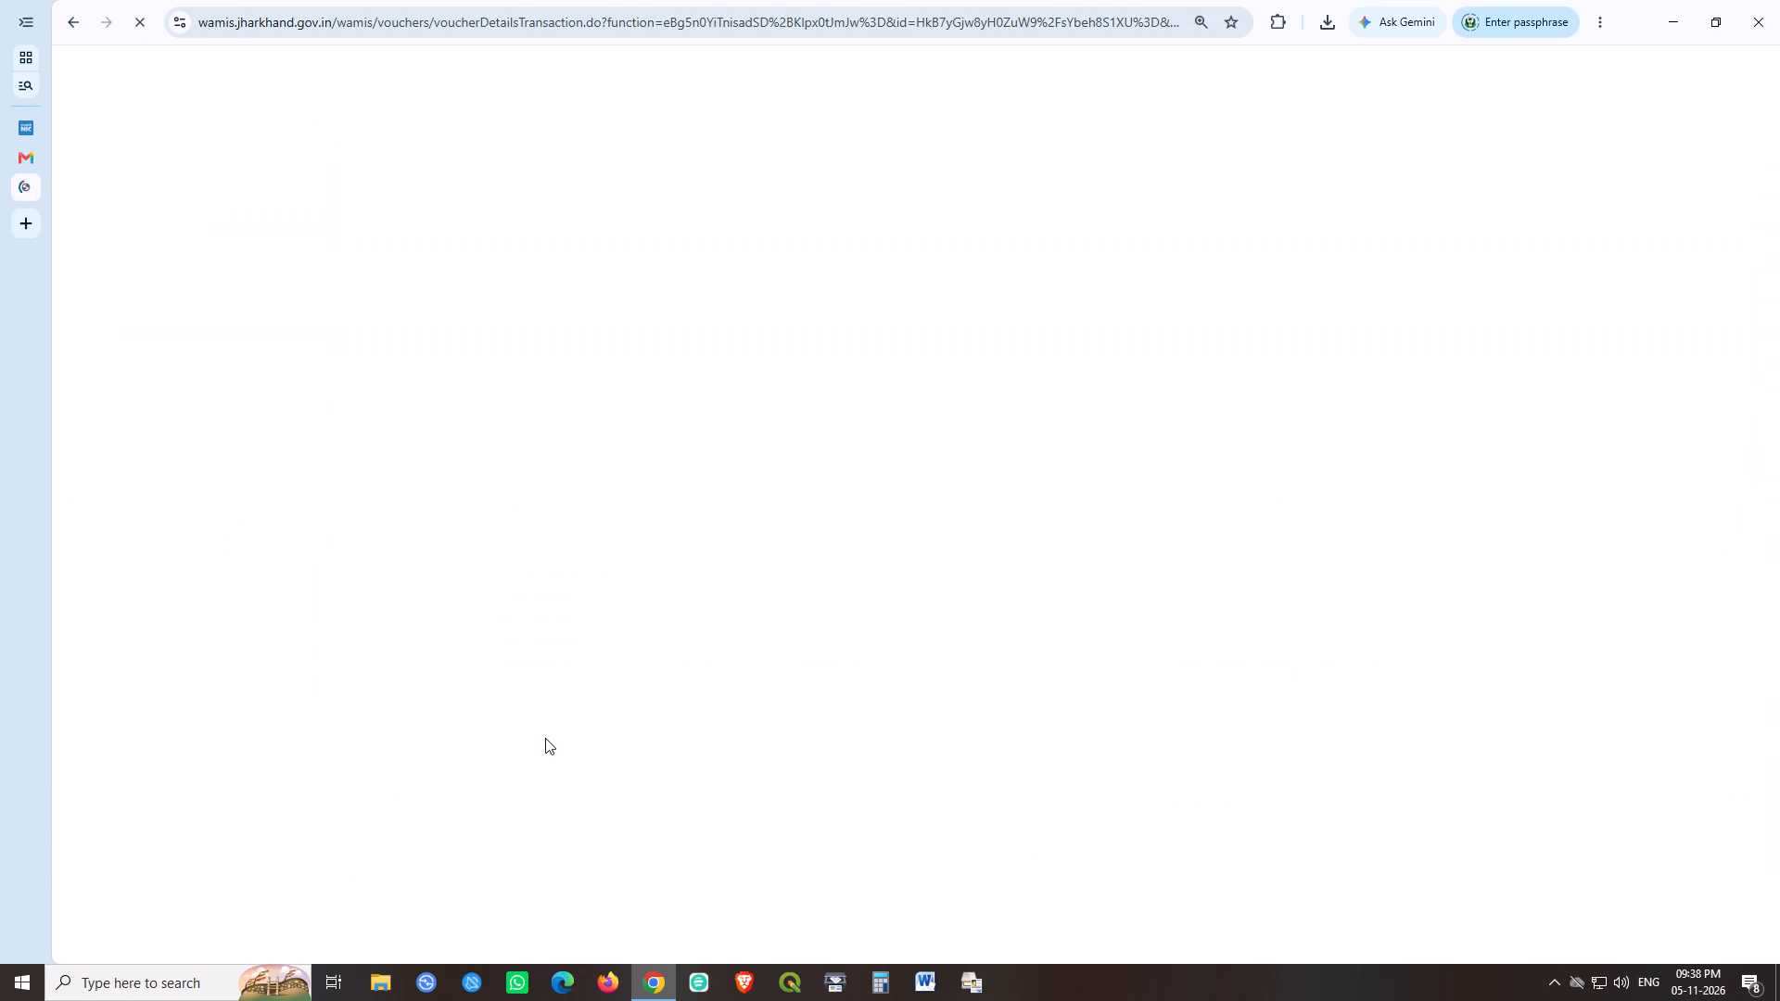
left_click(455, 471)
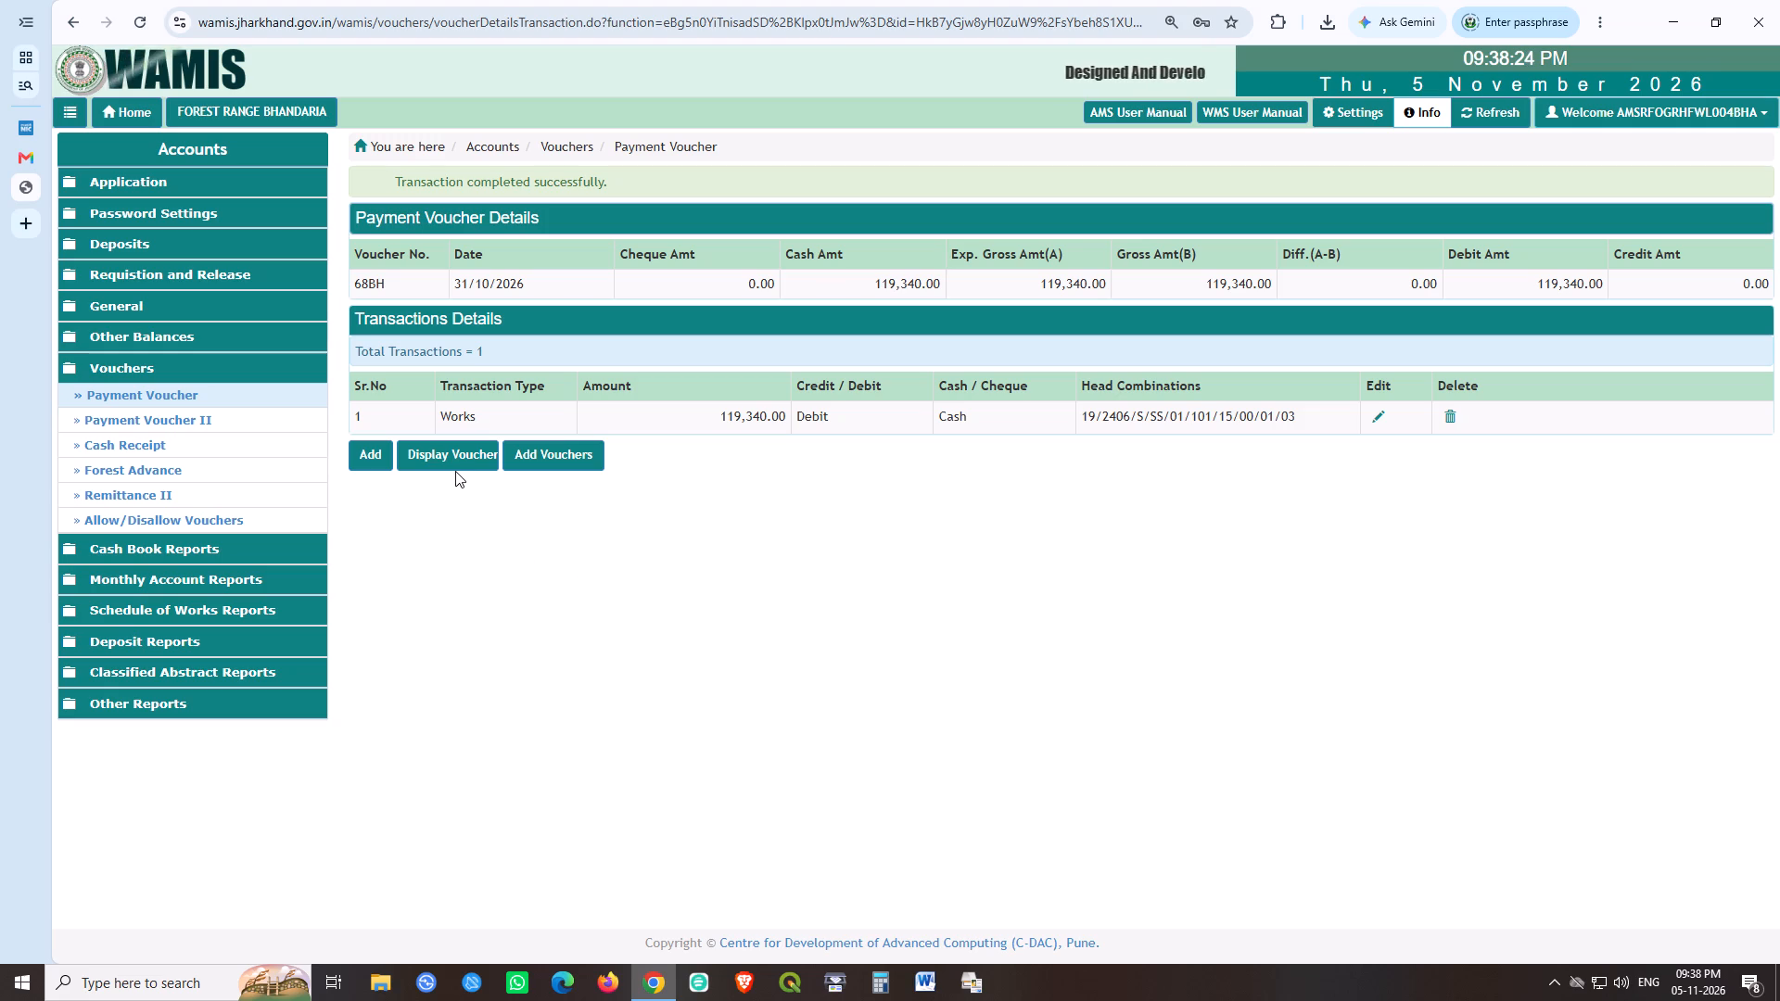
left_click(455, 463)
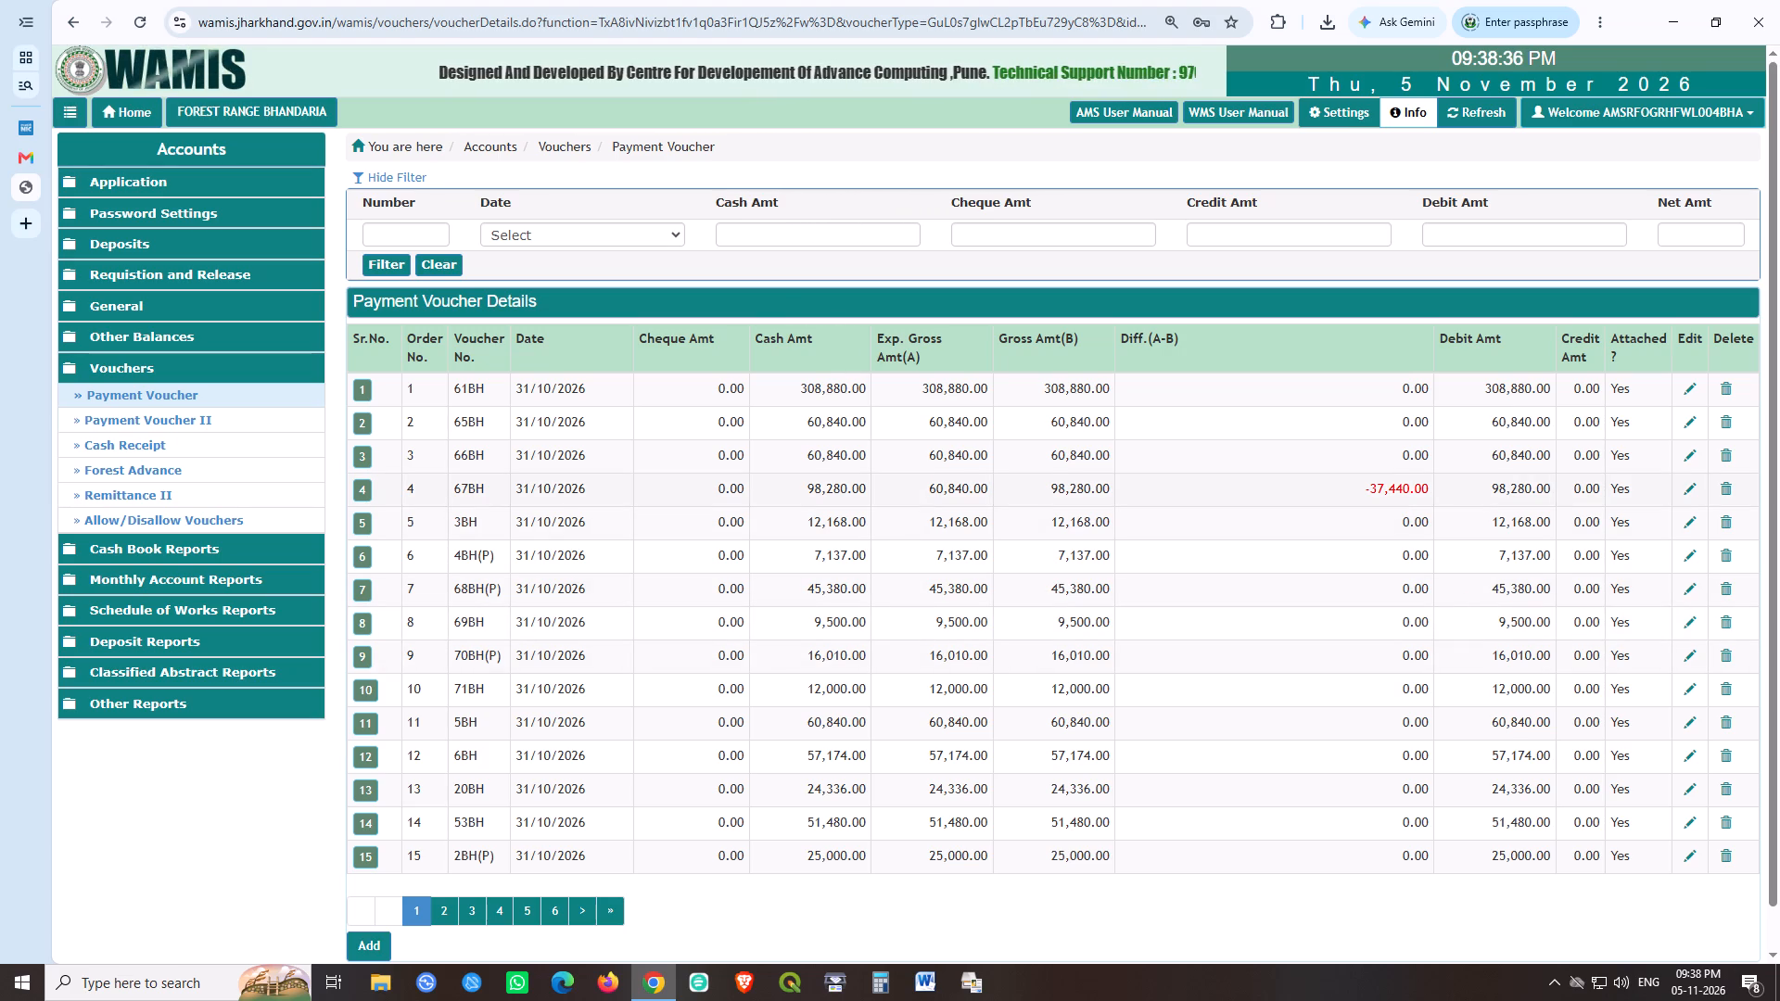
left_click(355, 487)
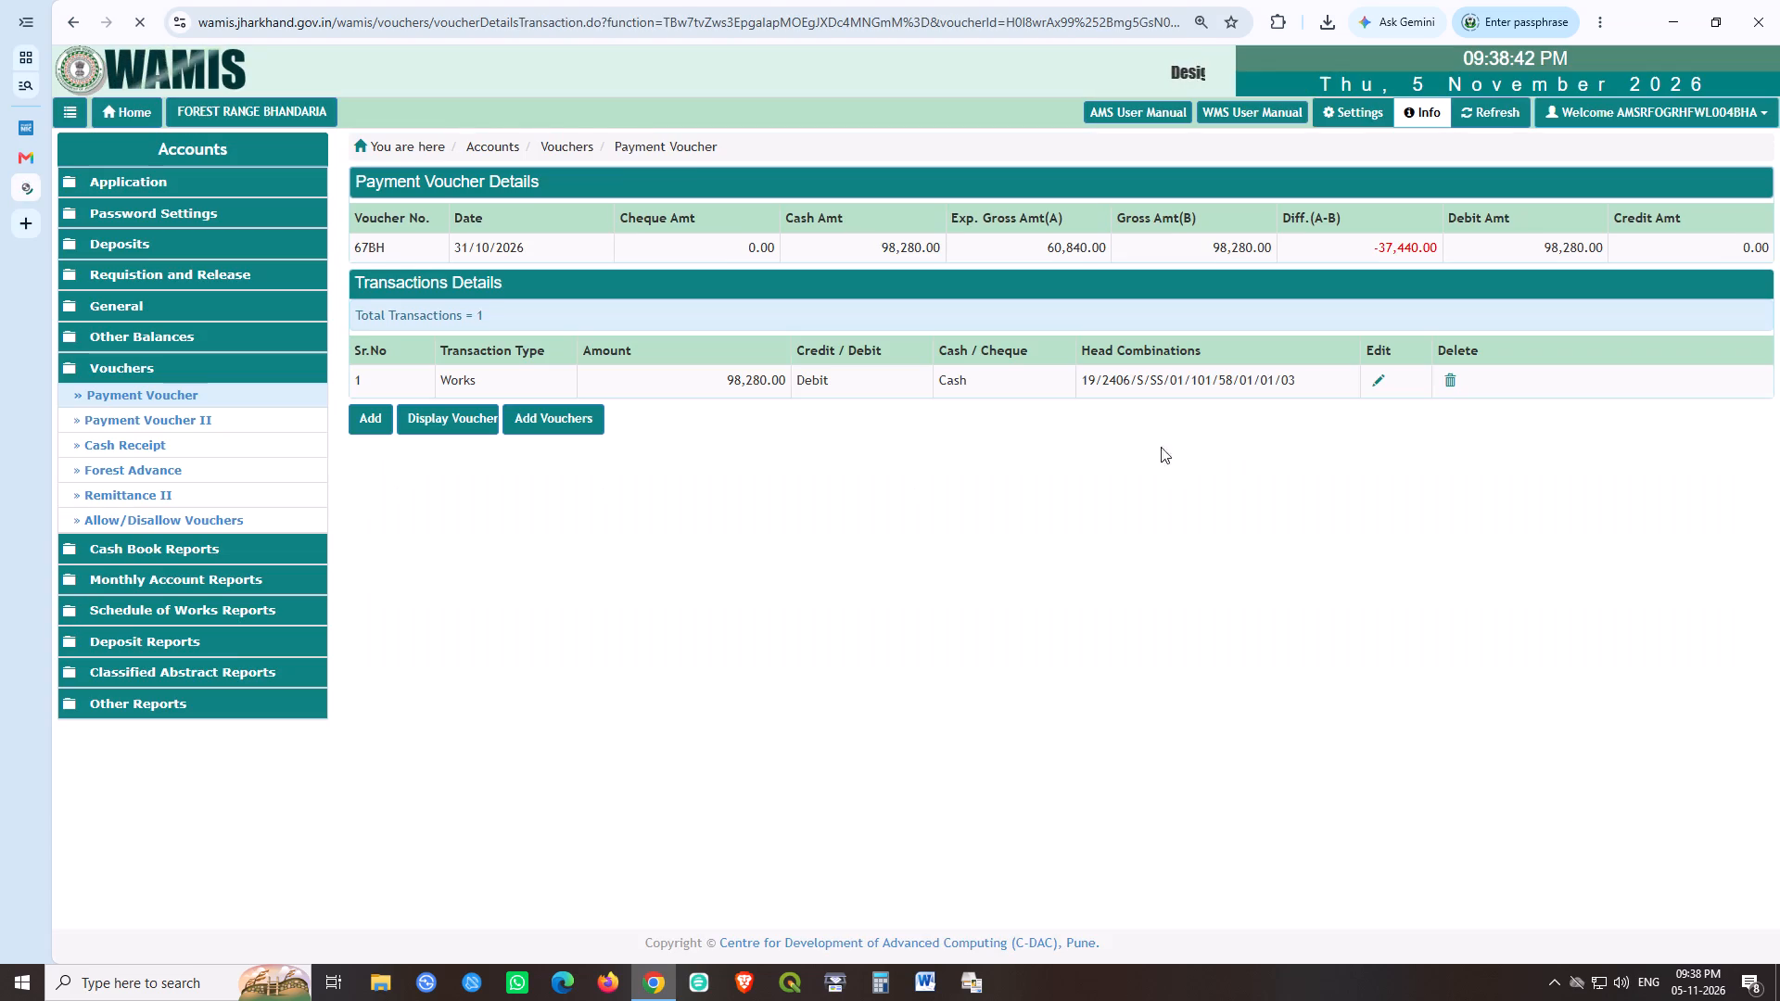
left_click(1373, 374)
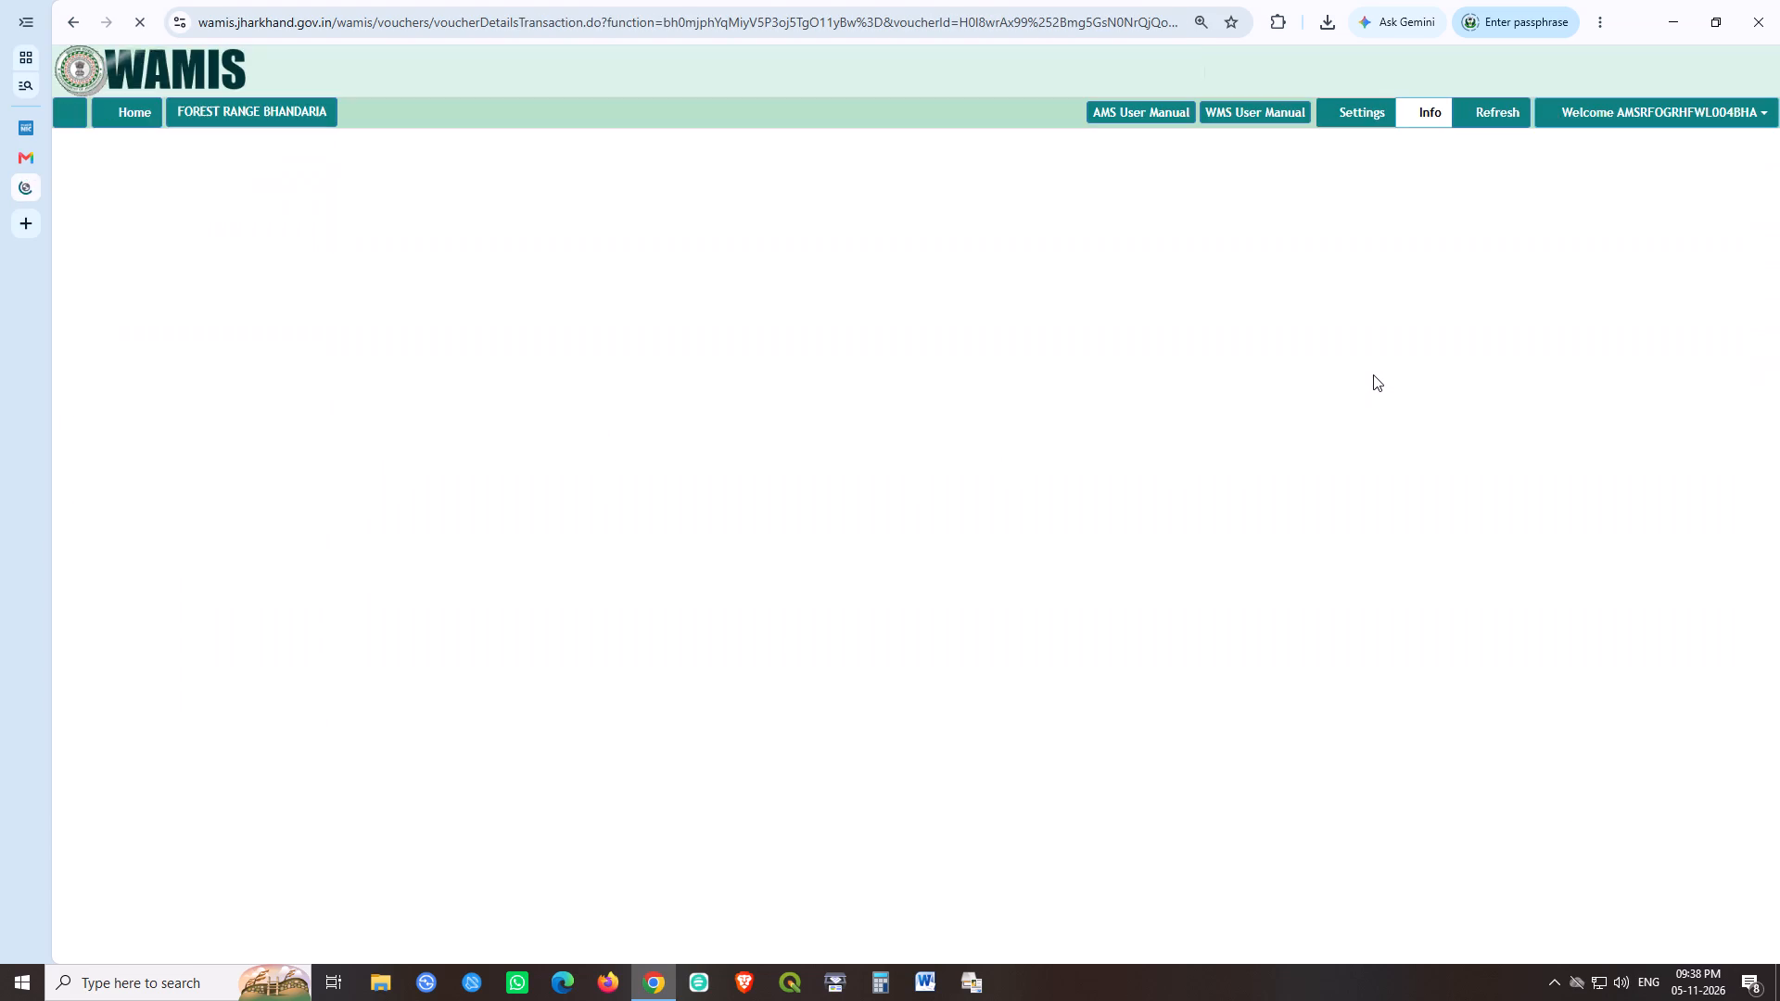
left_click_drag(731, 509, 316, 510)
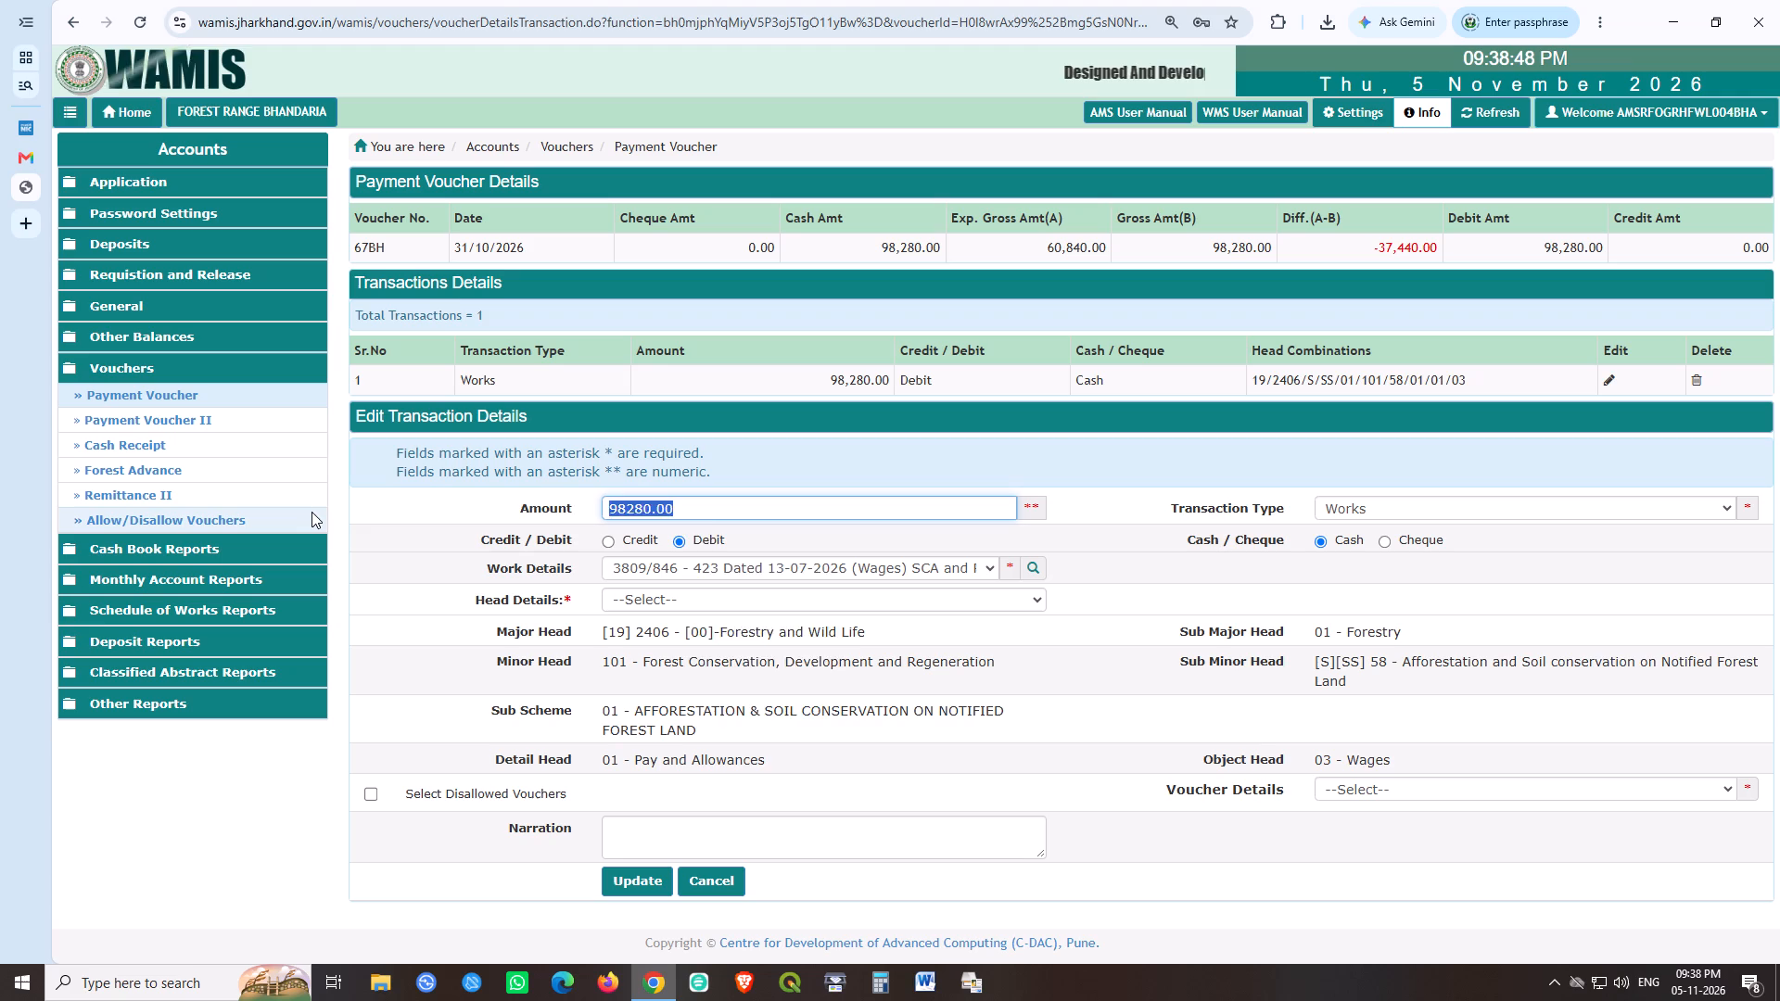
type("60840")
left_click(1145, 582)
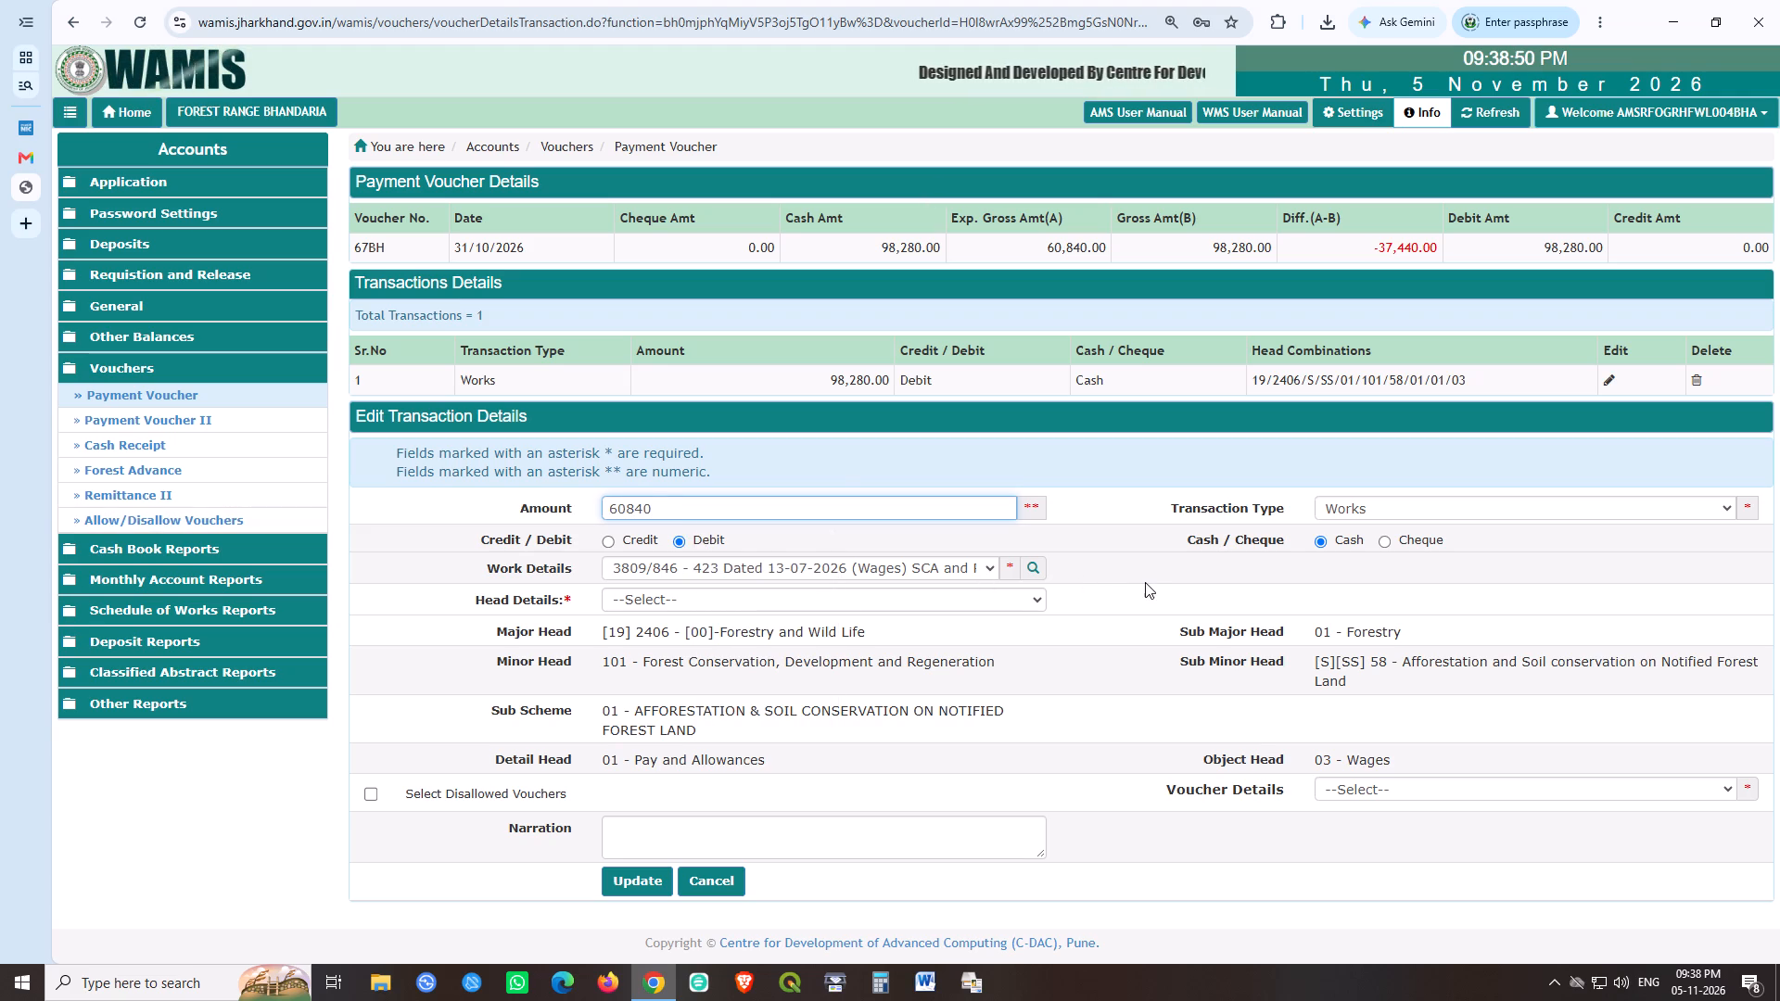
left_click(769, 602)
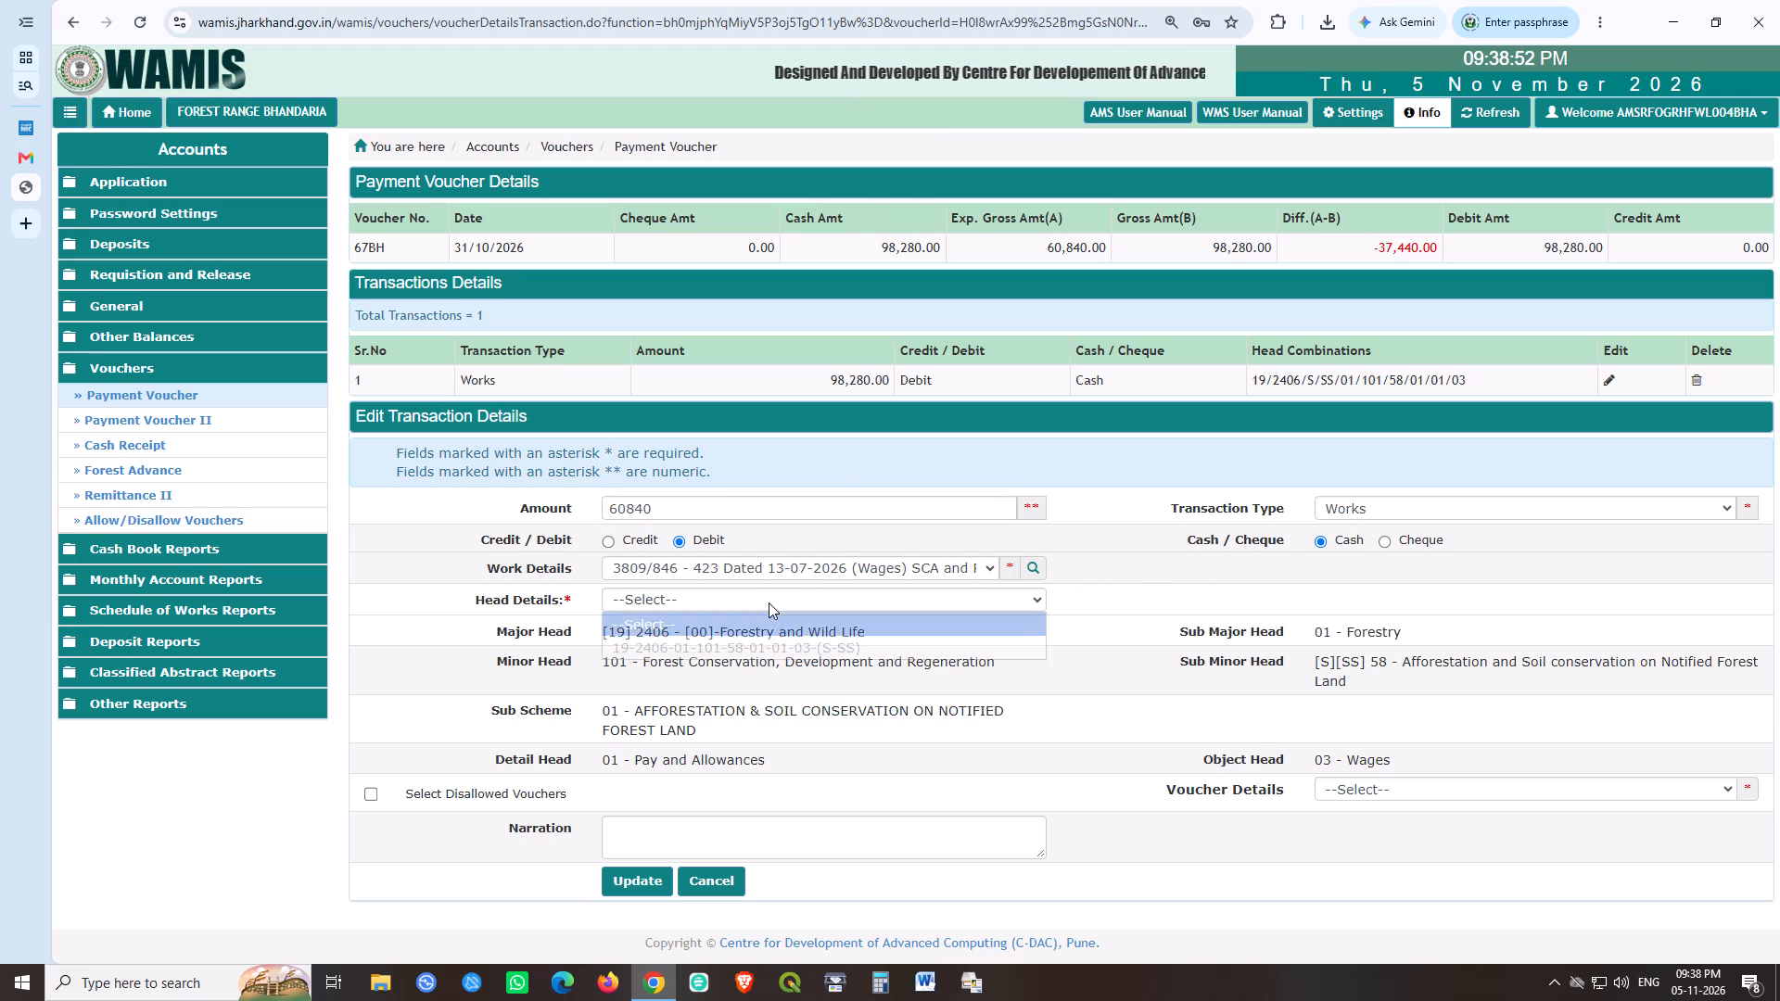
left_click(729, 651)
left_click(628, 880)
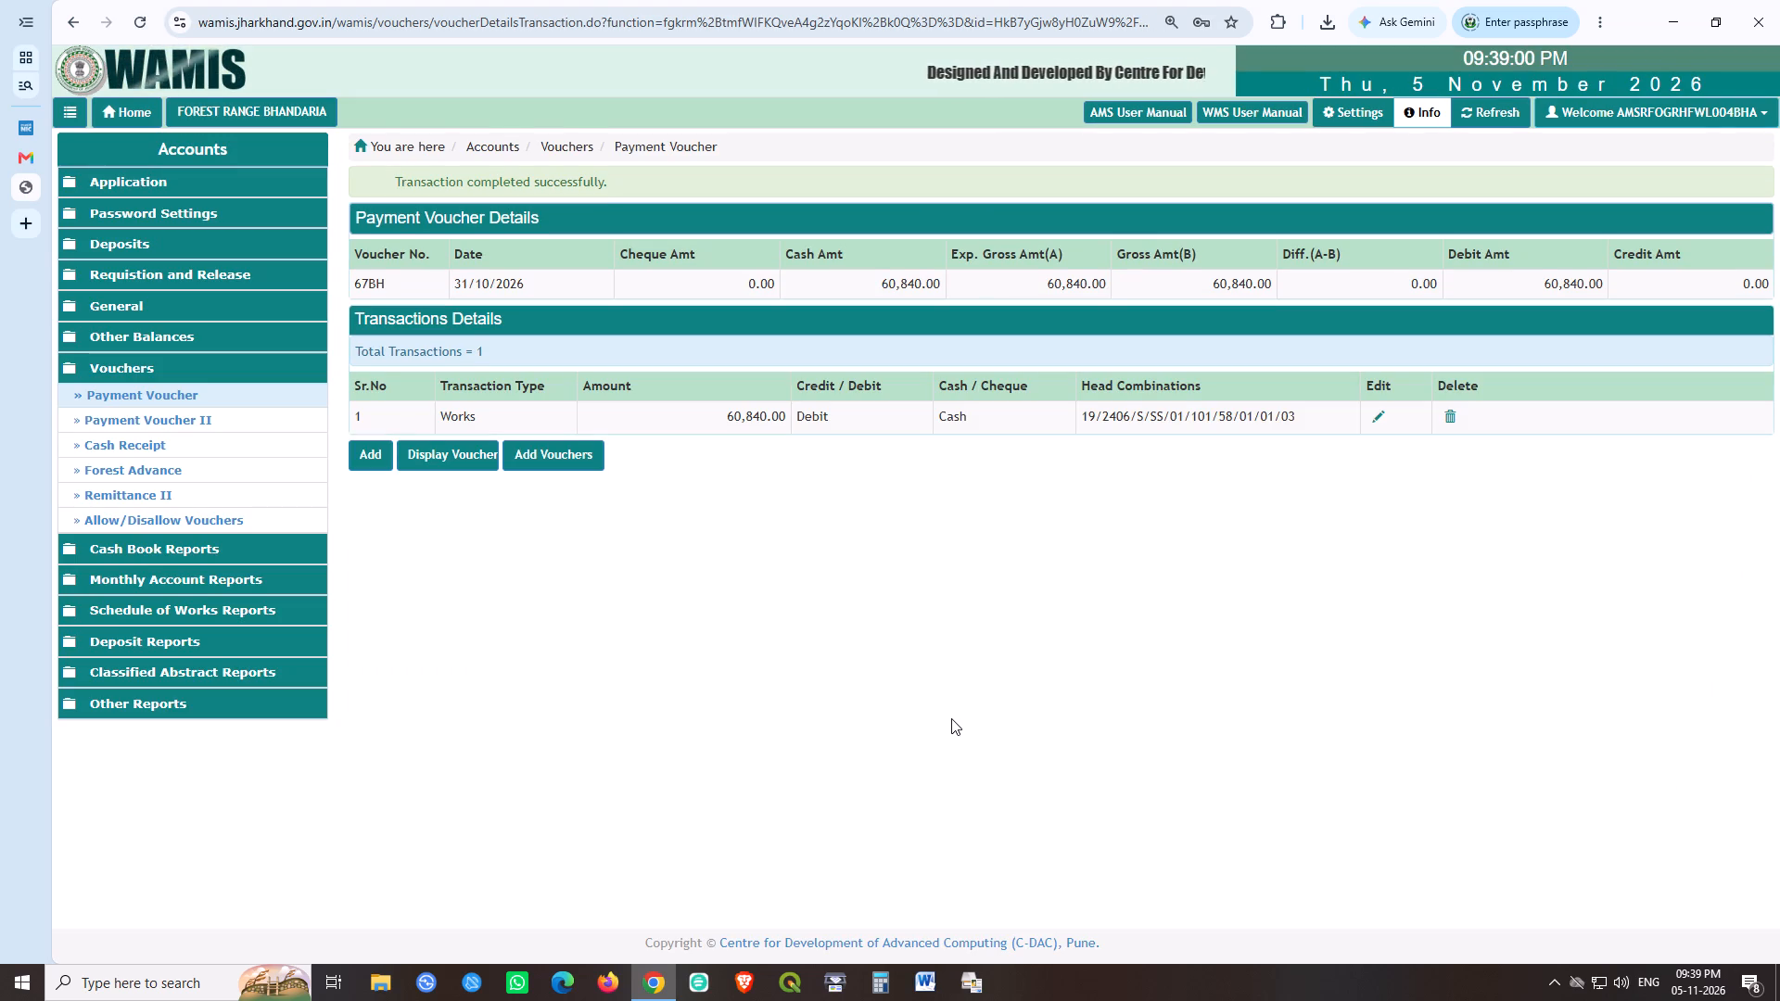
Change the voucher number of order 7, 68BH(P), to 69BH(P) and update the record.
left_click(426, 460)
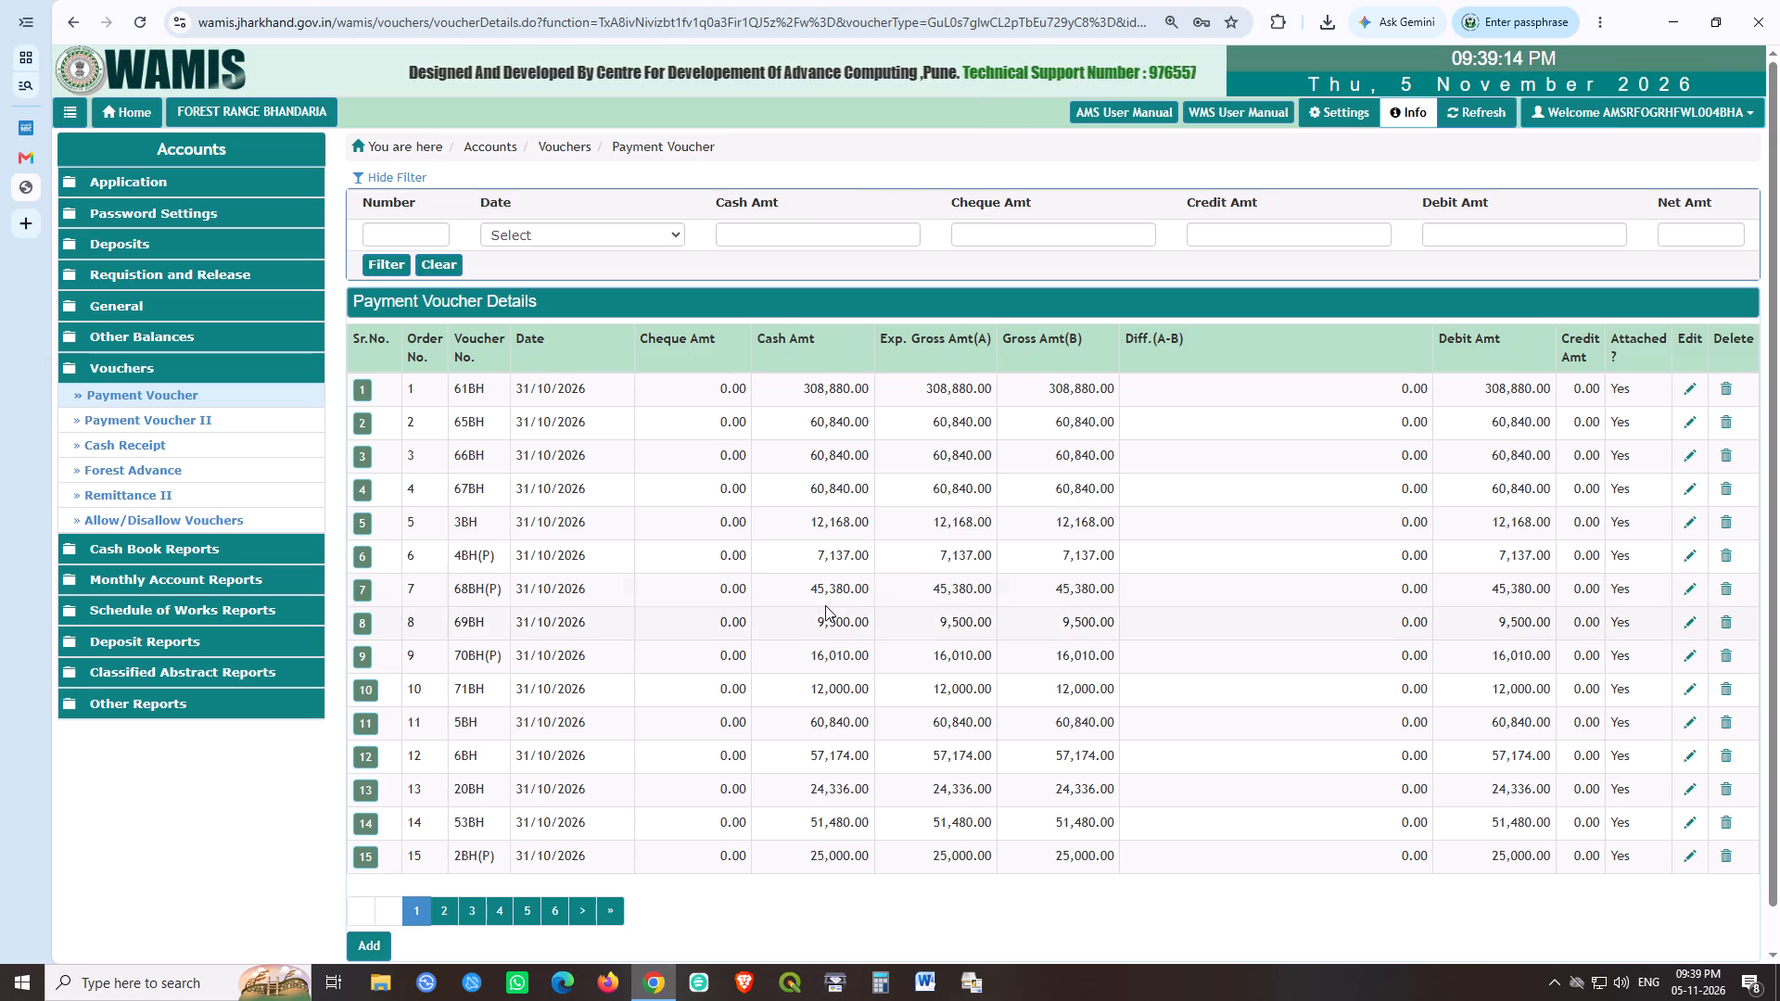
left_click(1693, 578)
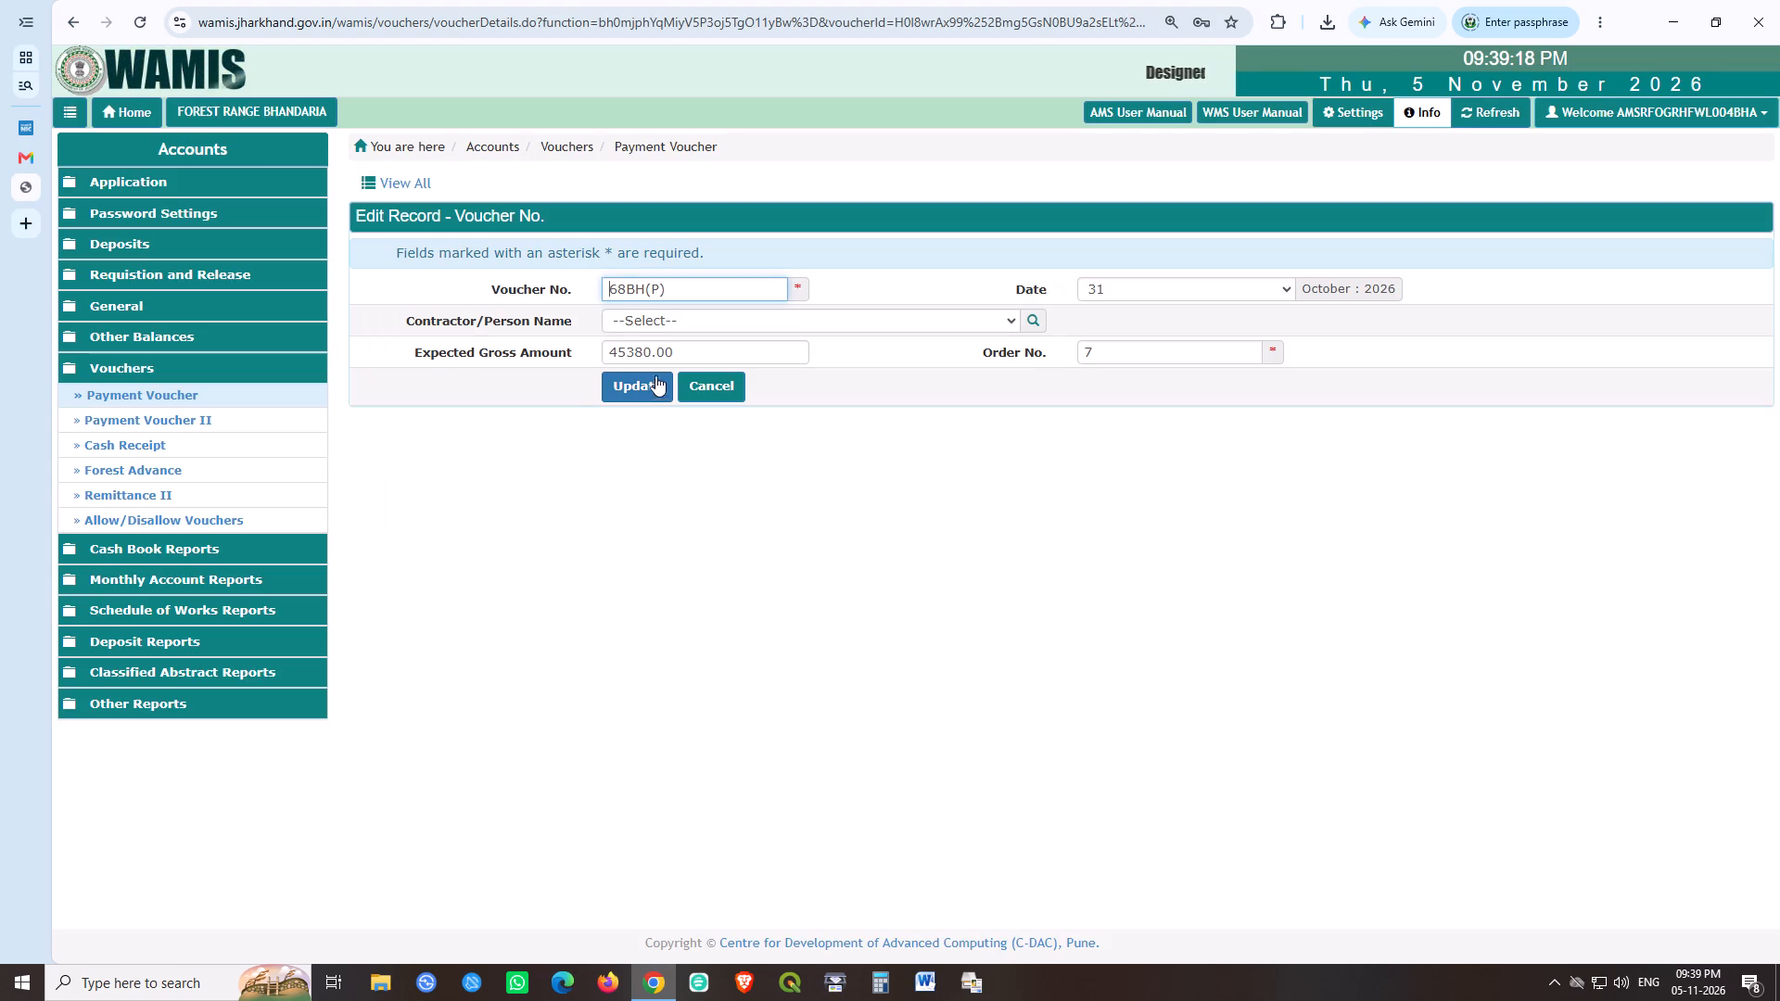
left_click(623, 296)
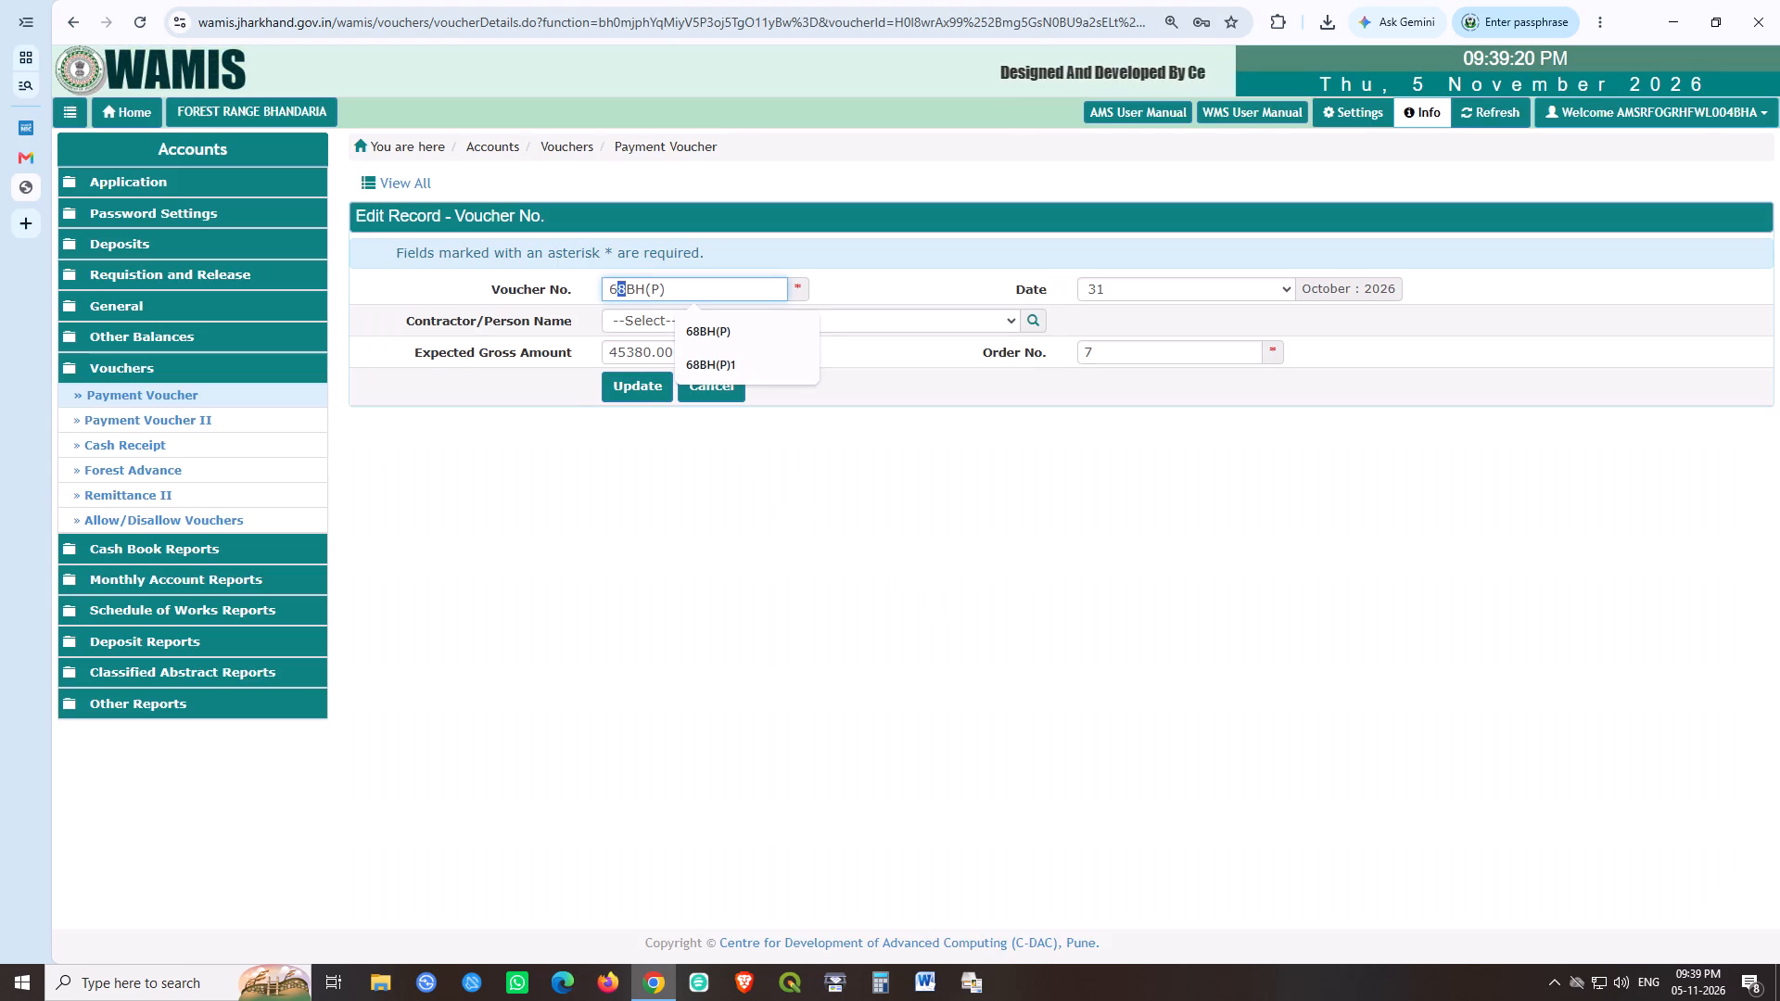
key("9")
left_click(866, 291)
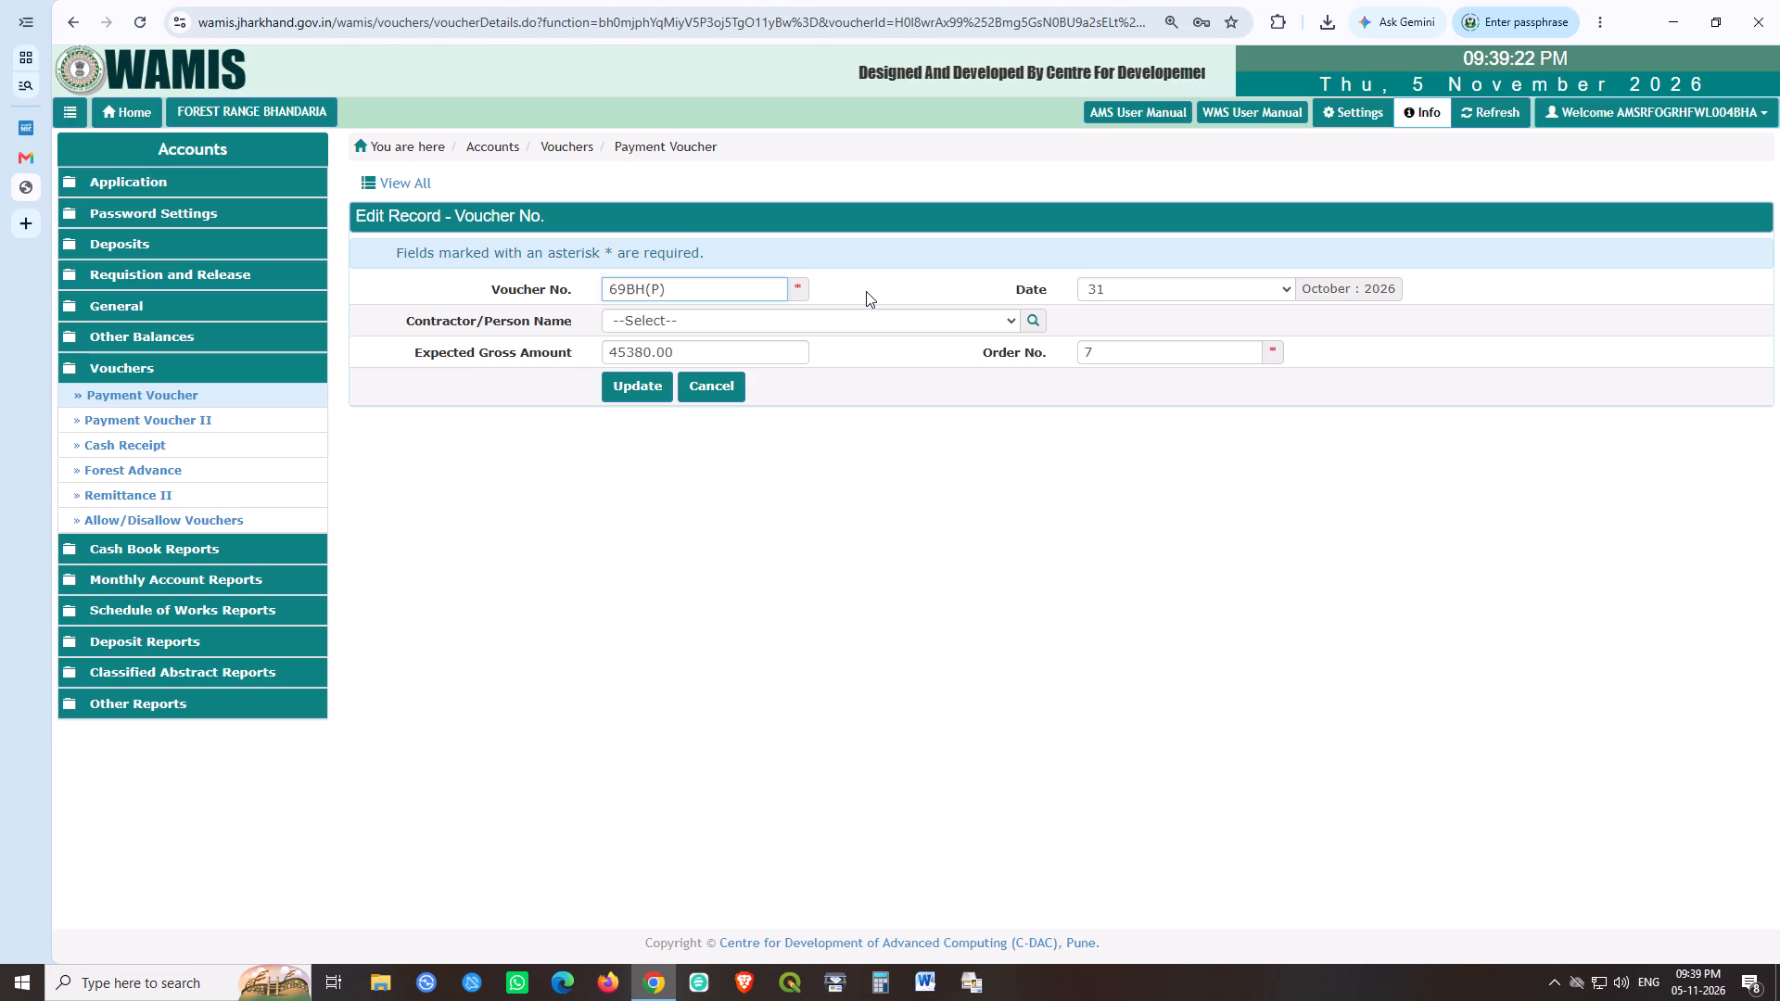
left_click(624, 385)
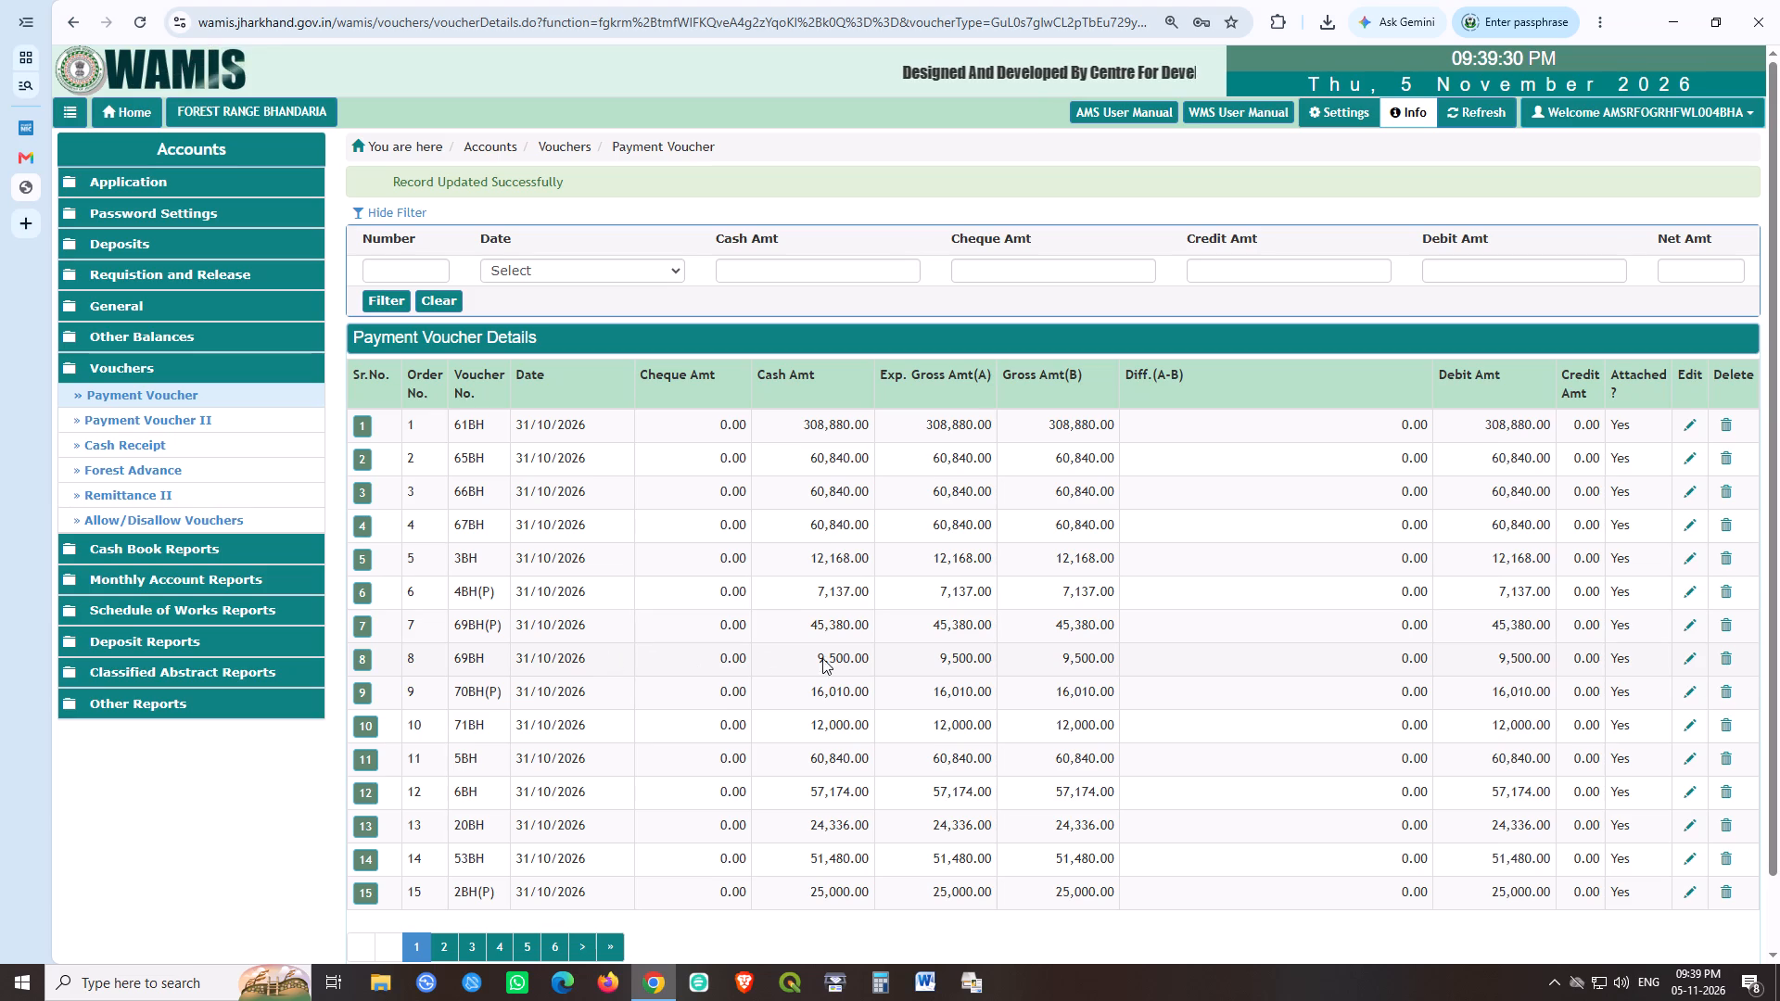
Change the voucher number of order 8, 69BH, to 70BH and update the record.
left_click(1685, 662)
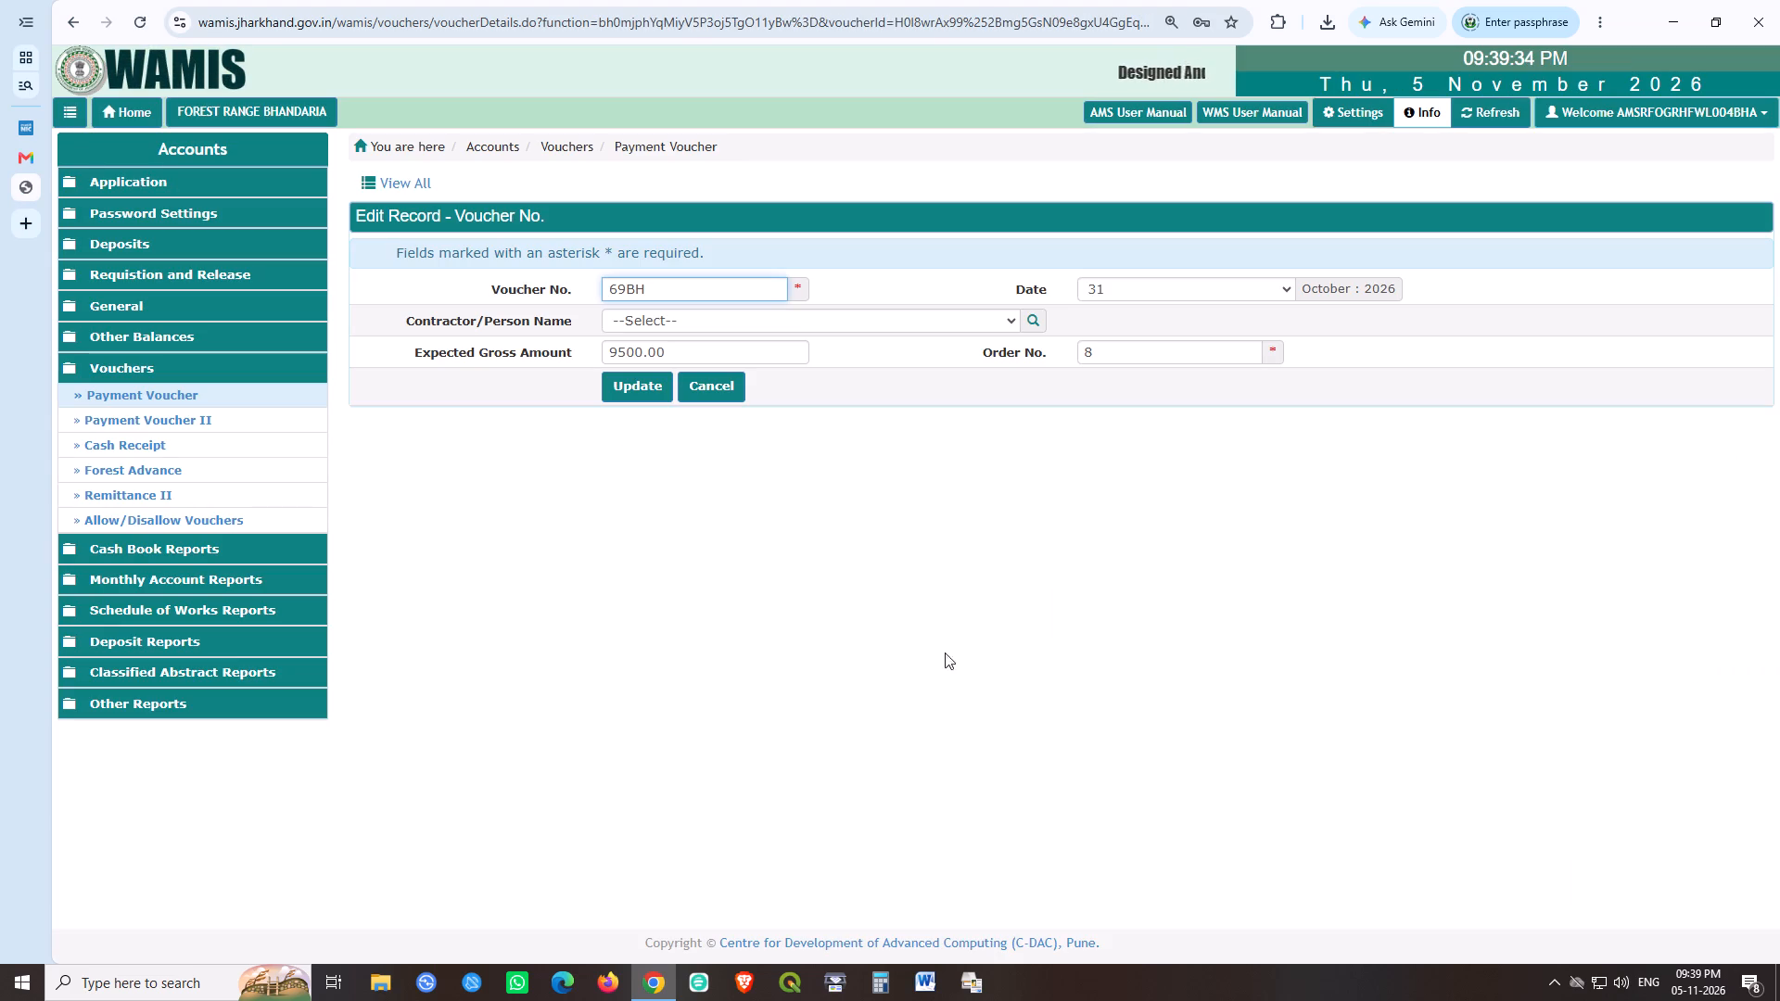
left_click_drag(623, 291, 604, 295)
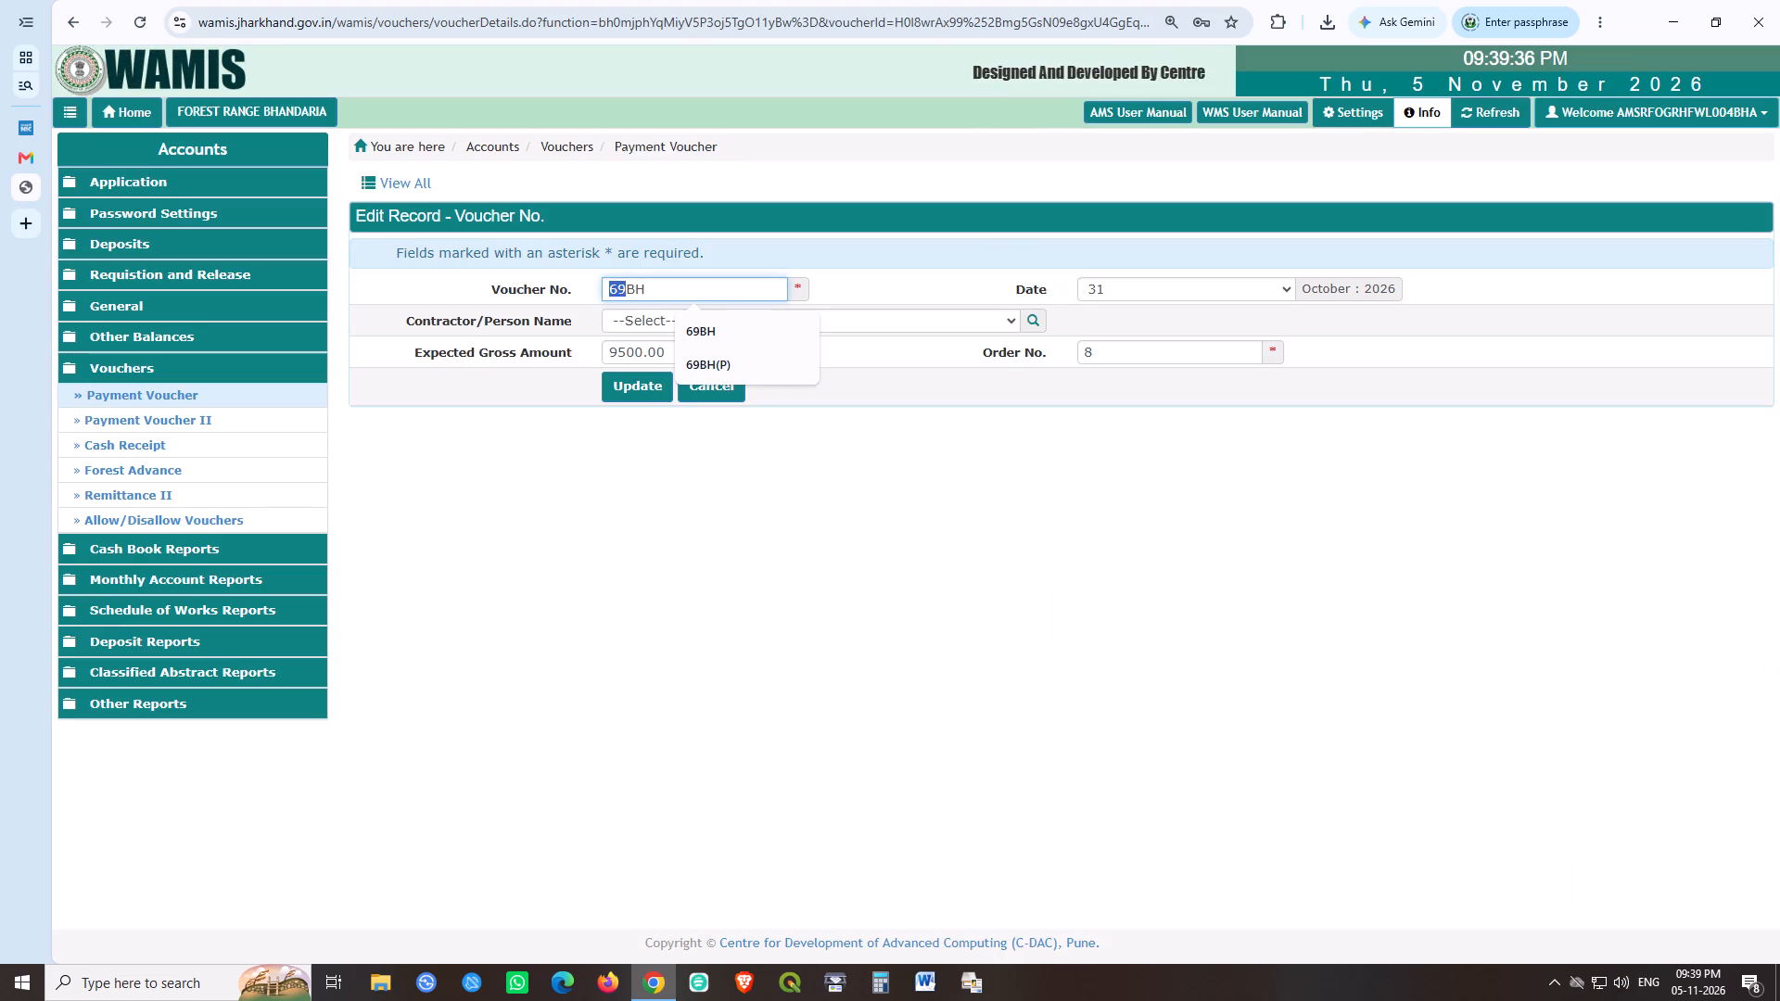
type("70")
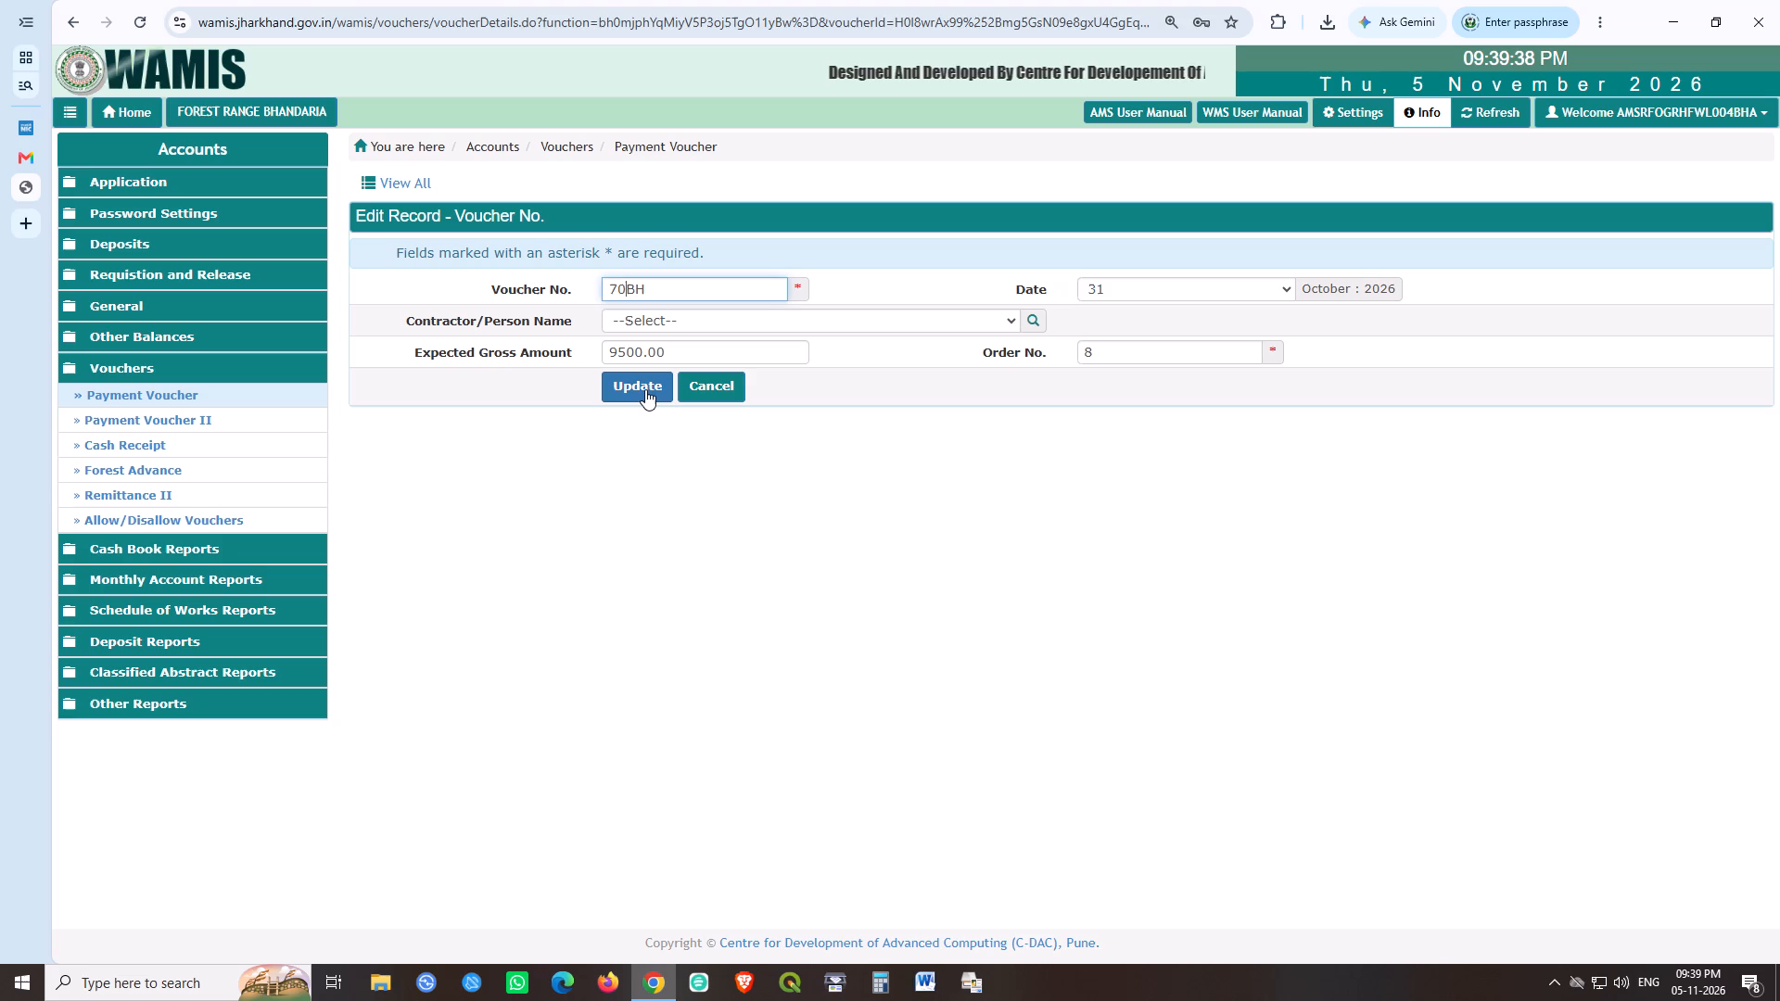
left_click(645, 389)
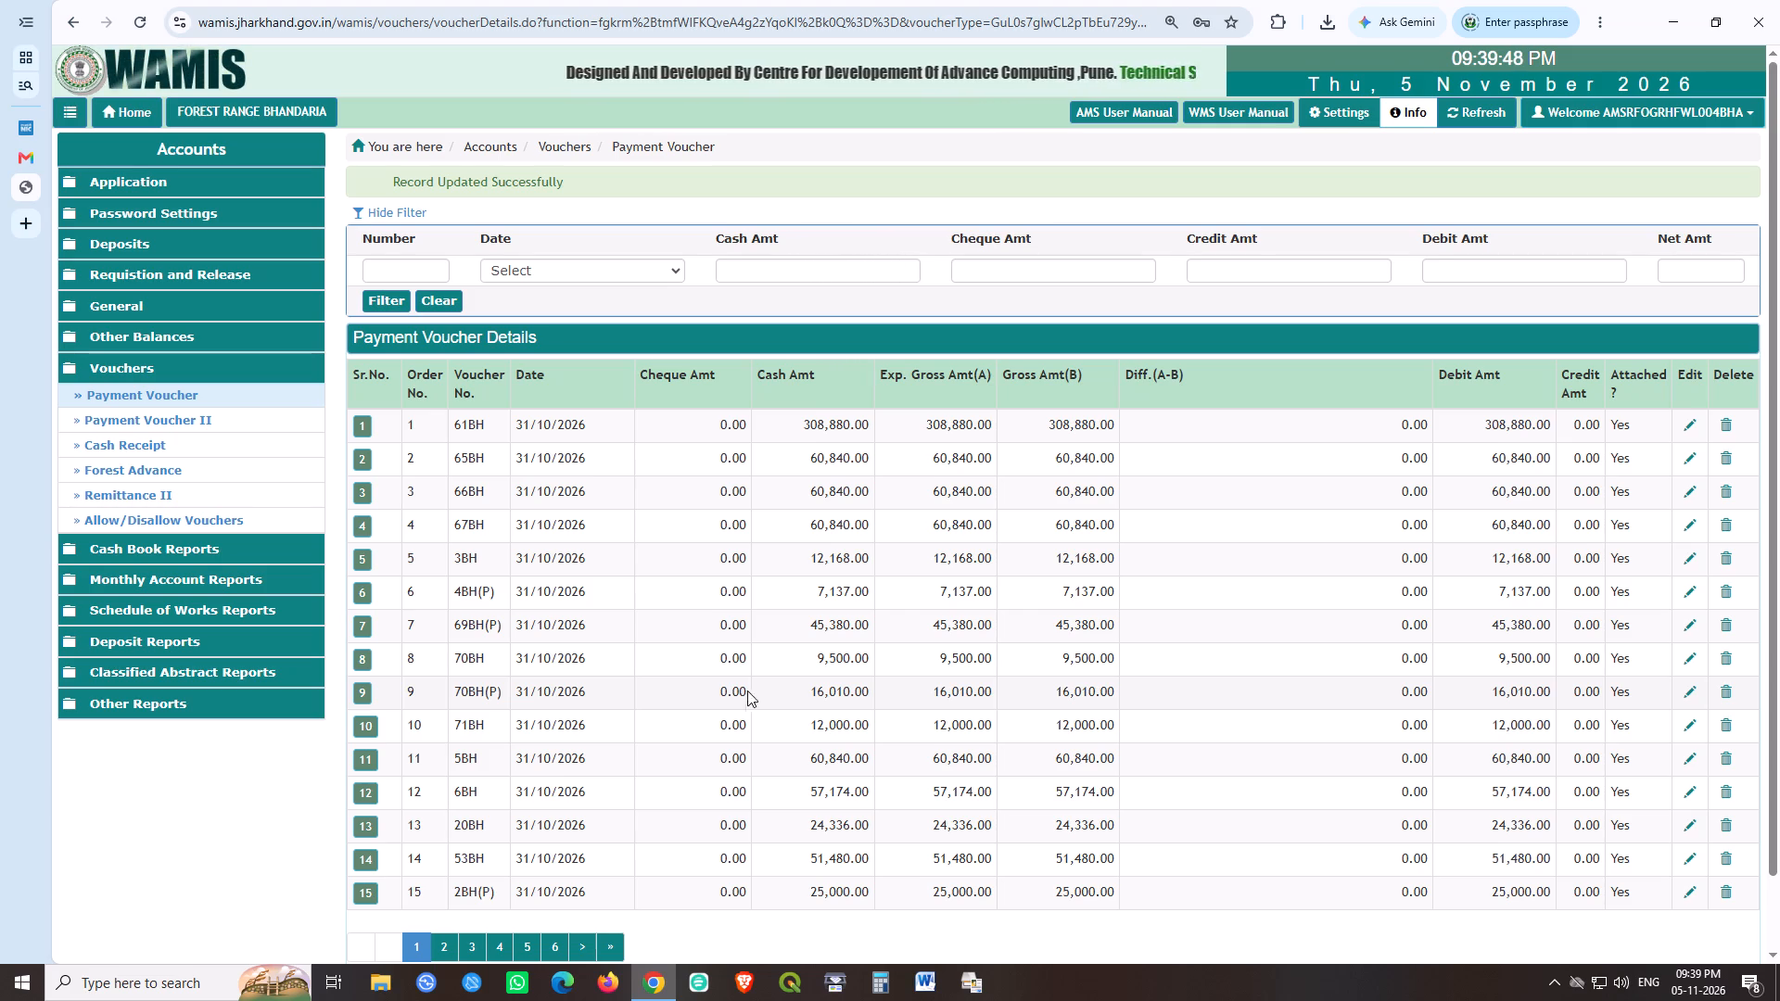
Change the voucher number of order 9 to 71BH(P) and update the record.
left_click(1691, 692)
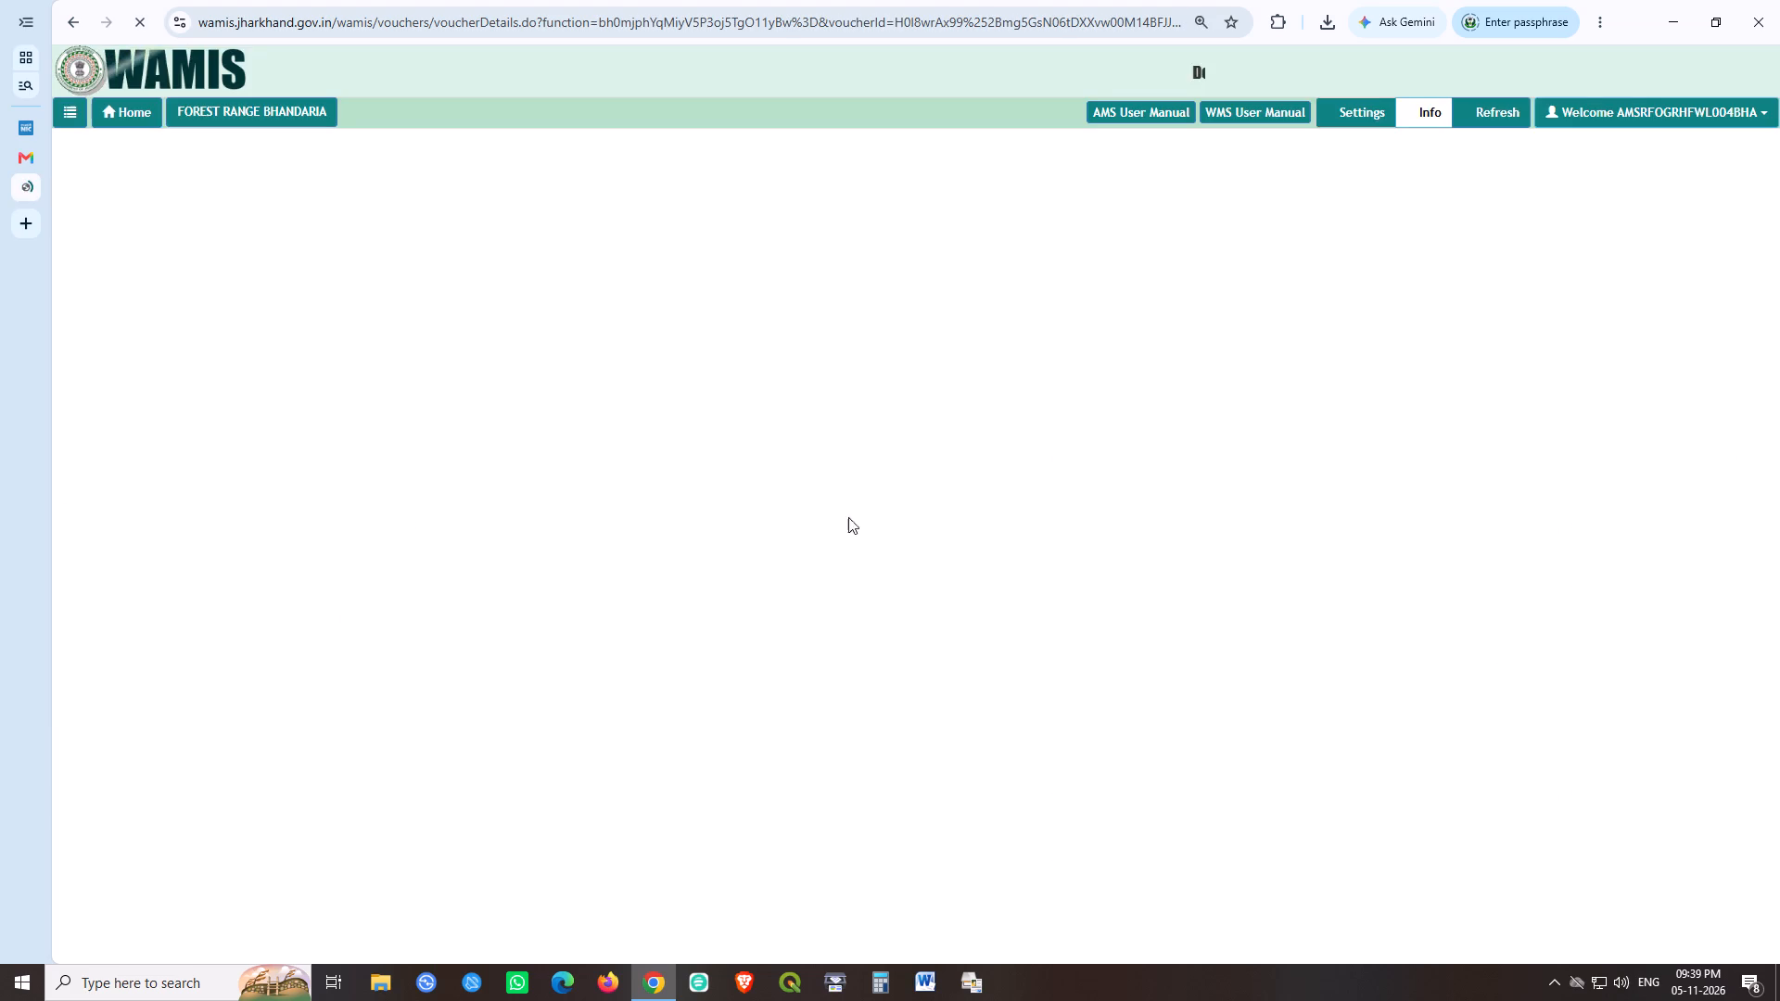
left_click(623, 296)
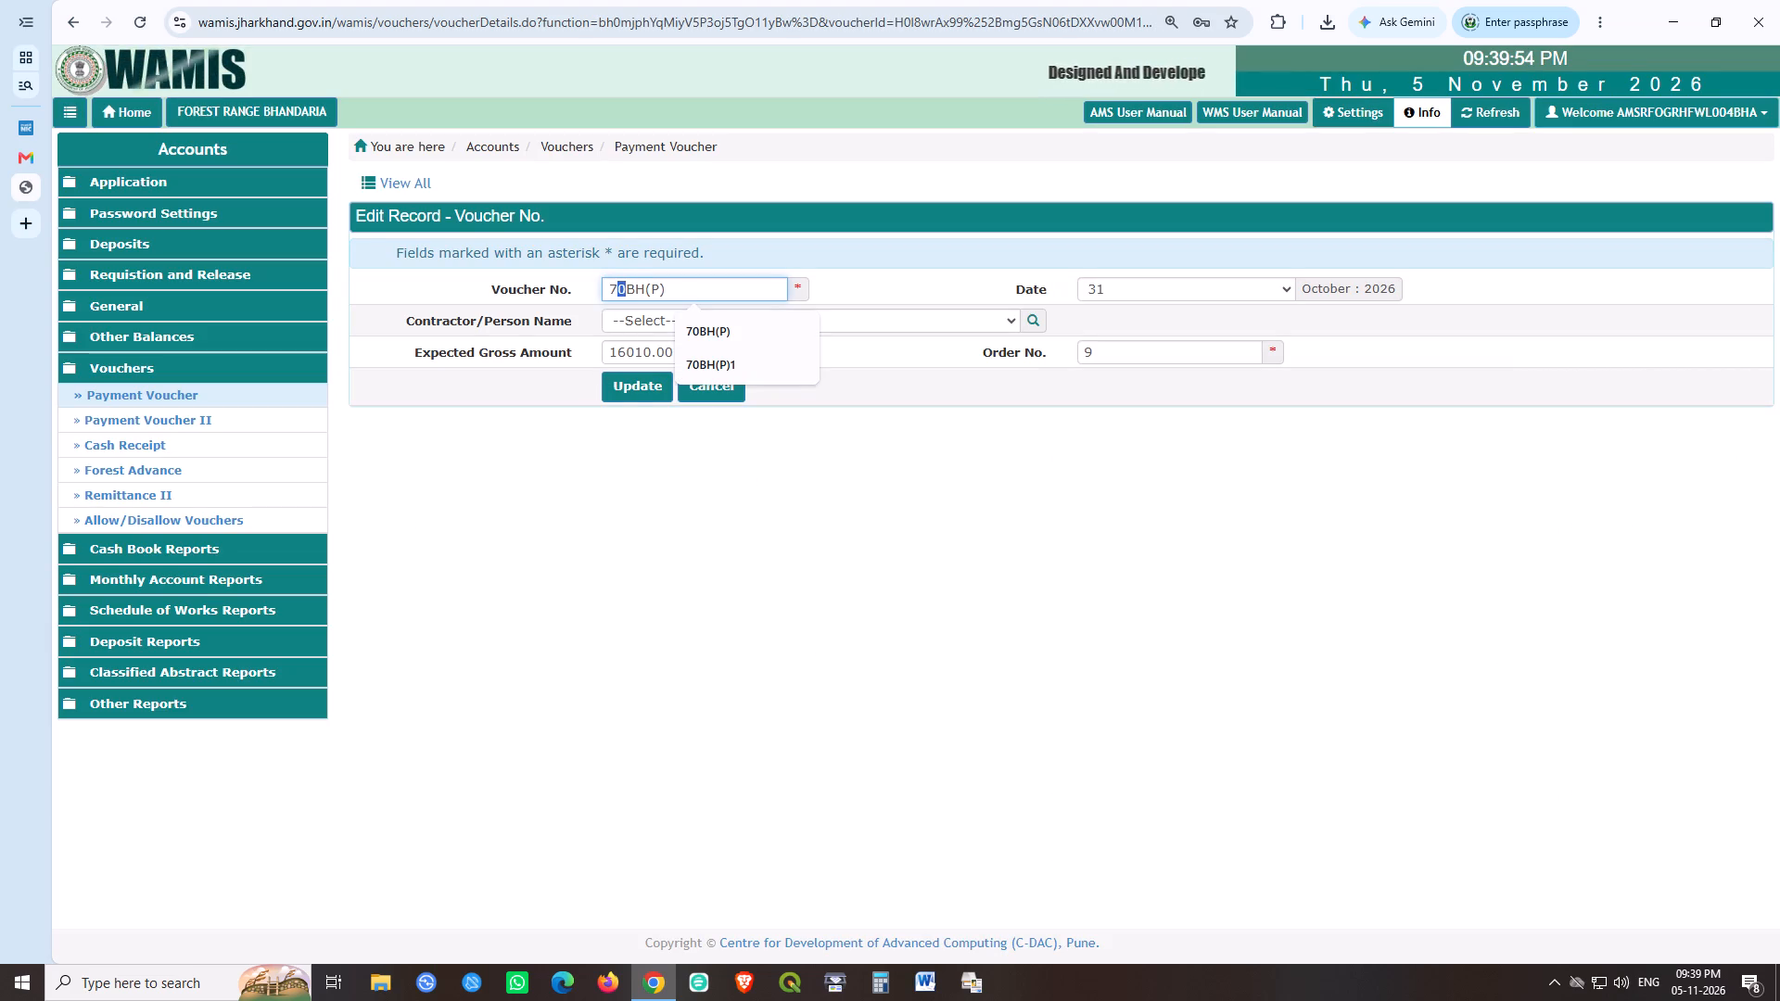
key("1")
left_click(628, 385)
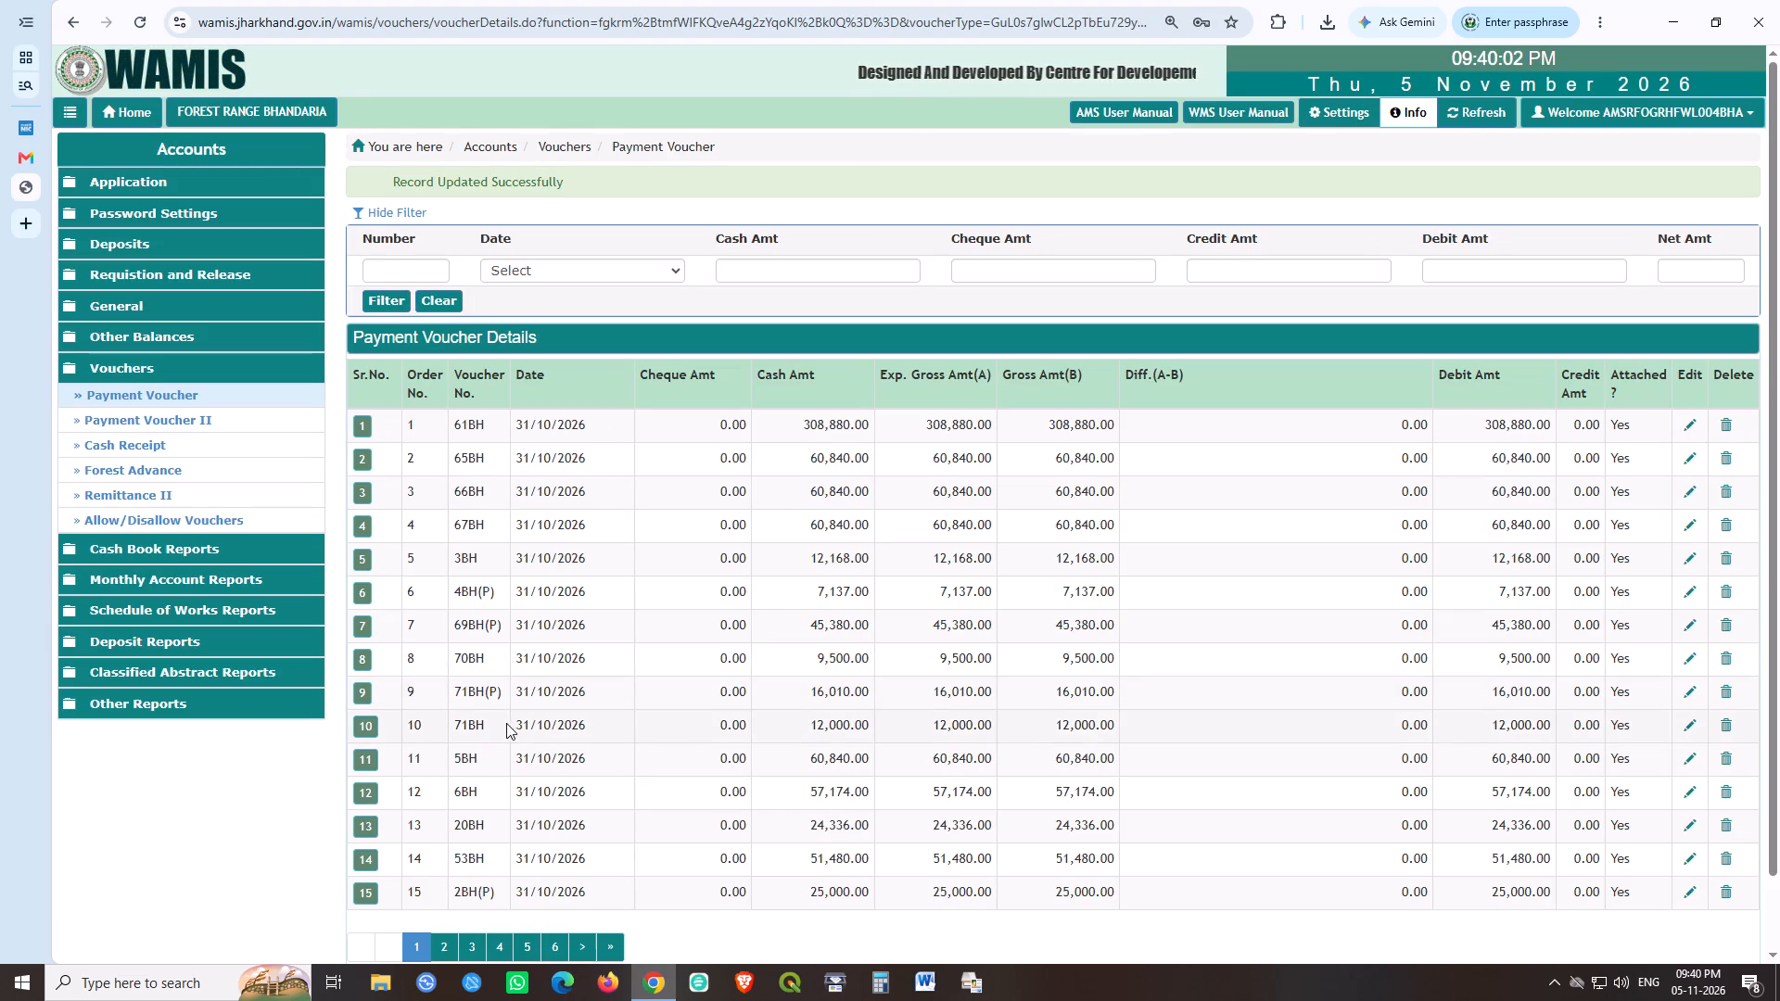
Change the voucher number of order 10 to 72BH and update the record.
left_click(1691, 718)
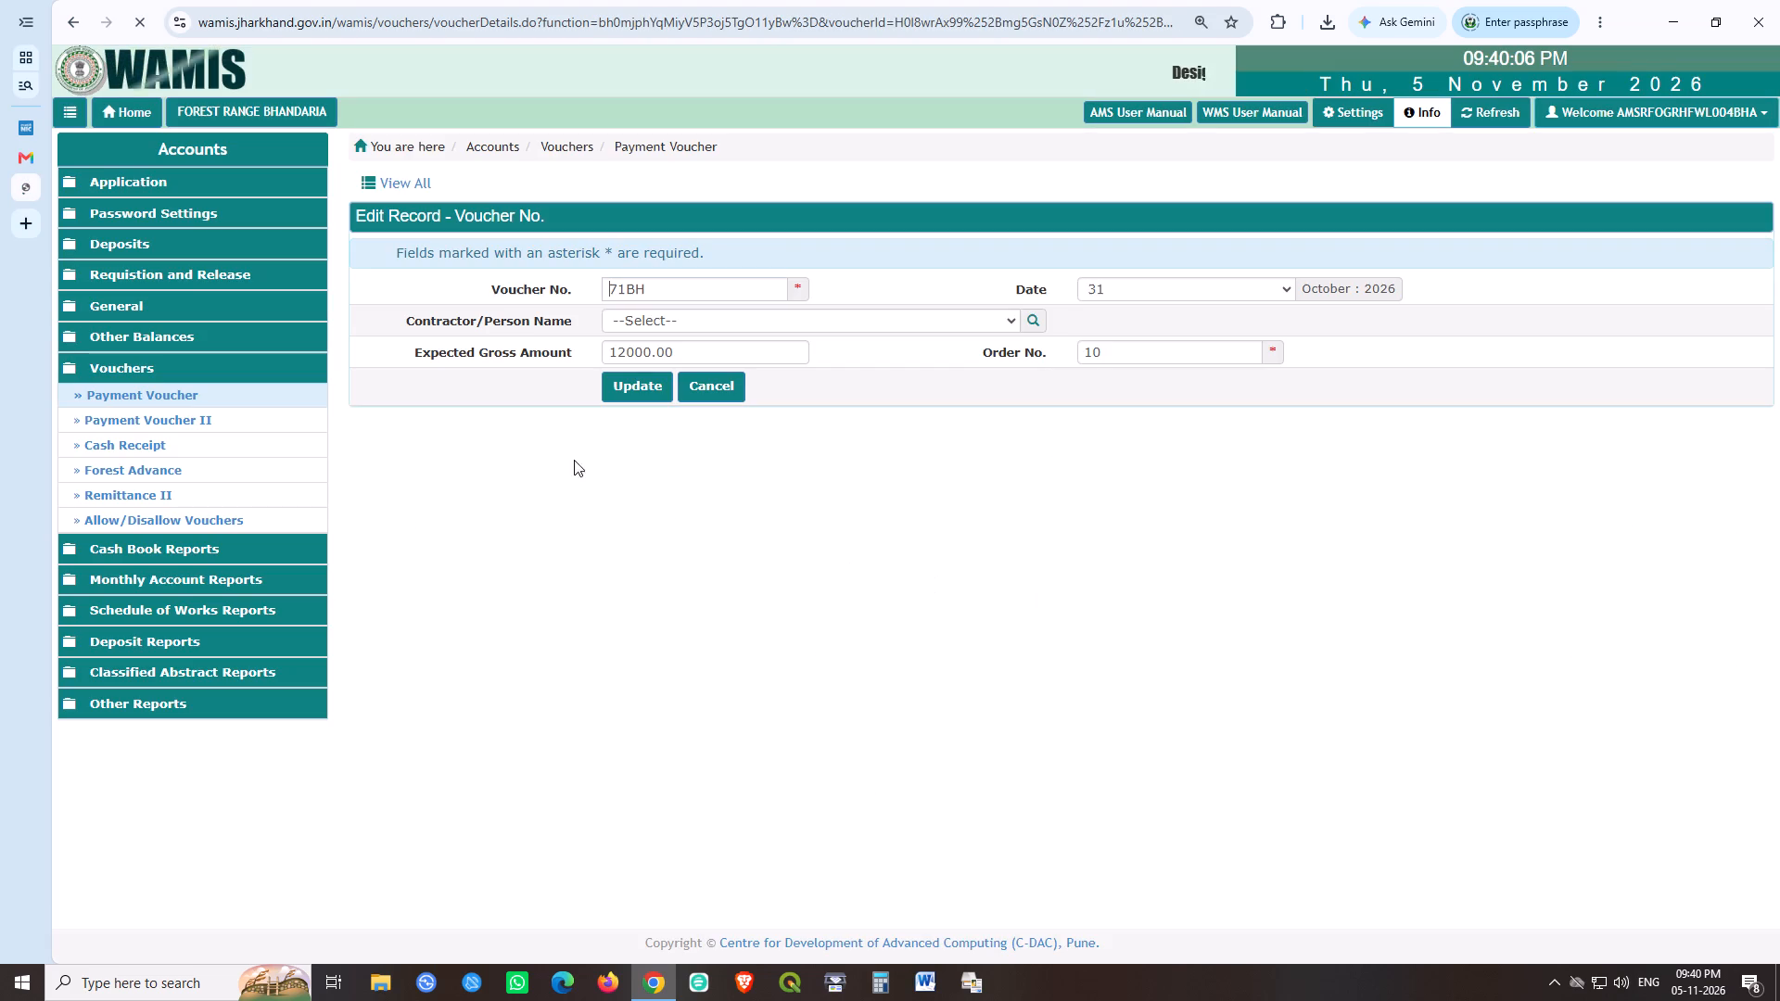
left_click(624, 293)
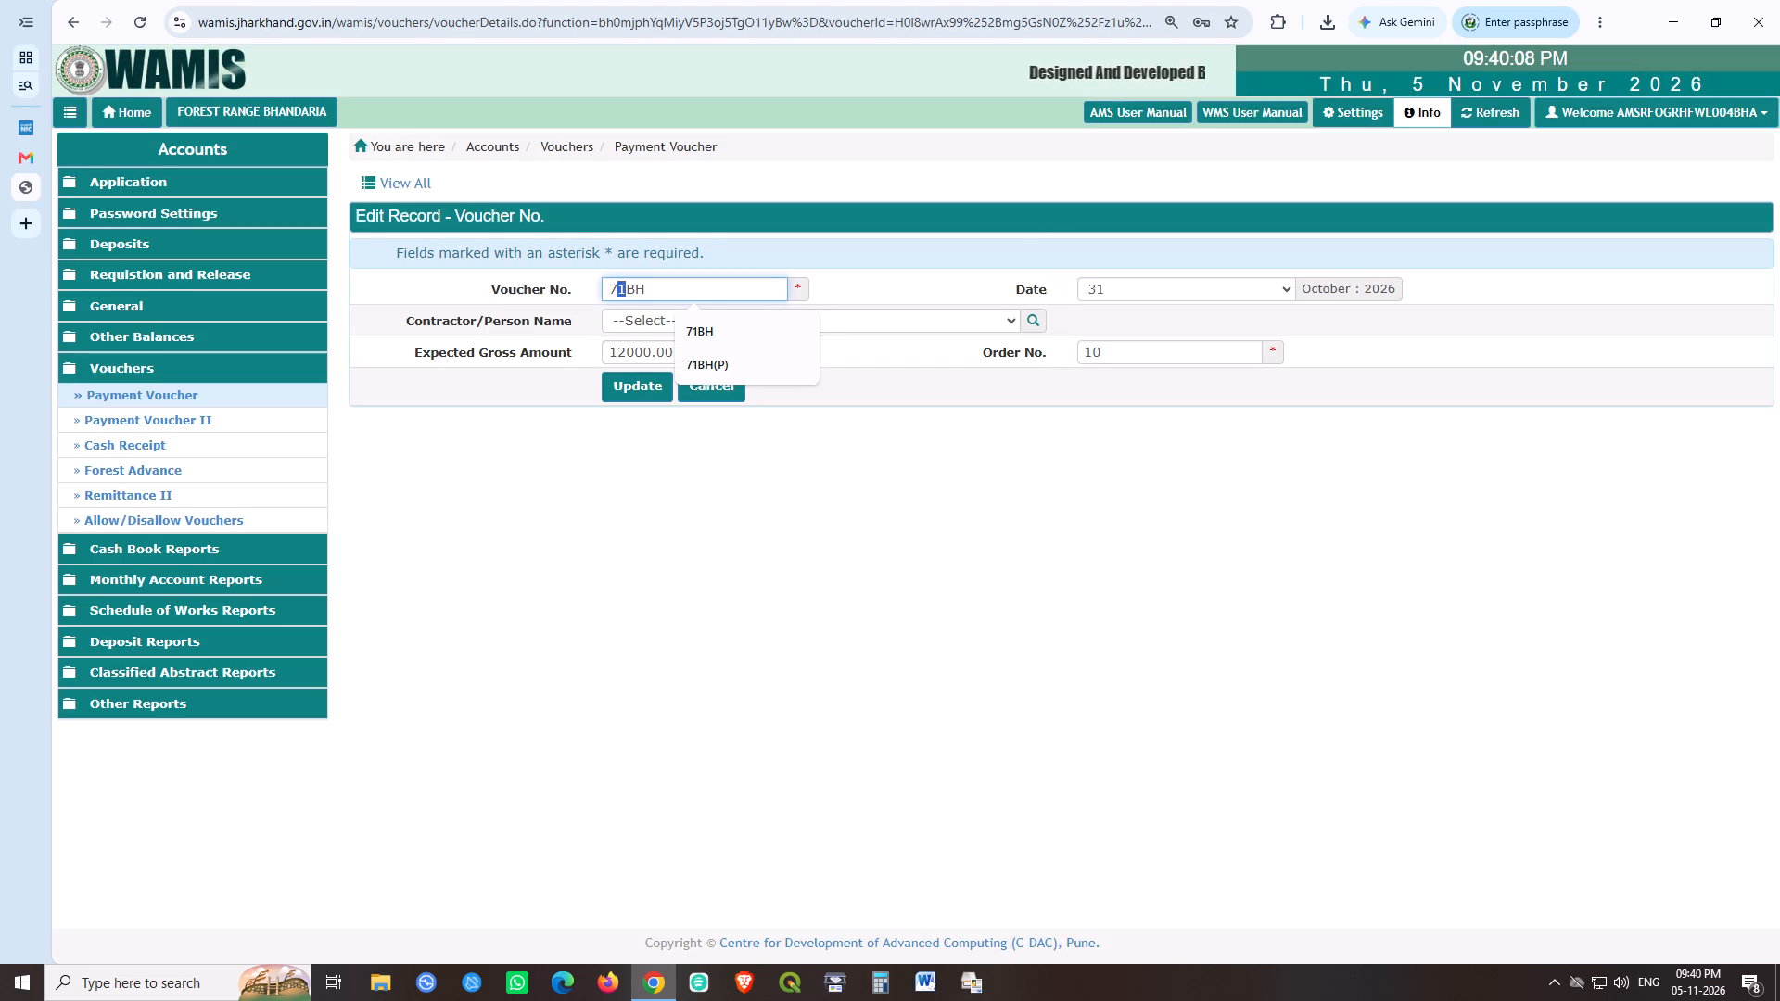
key("2")
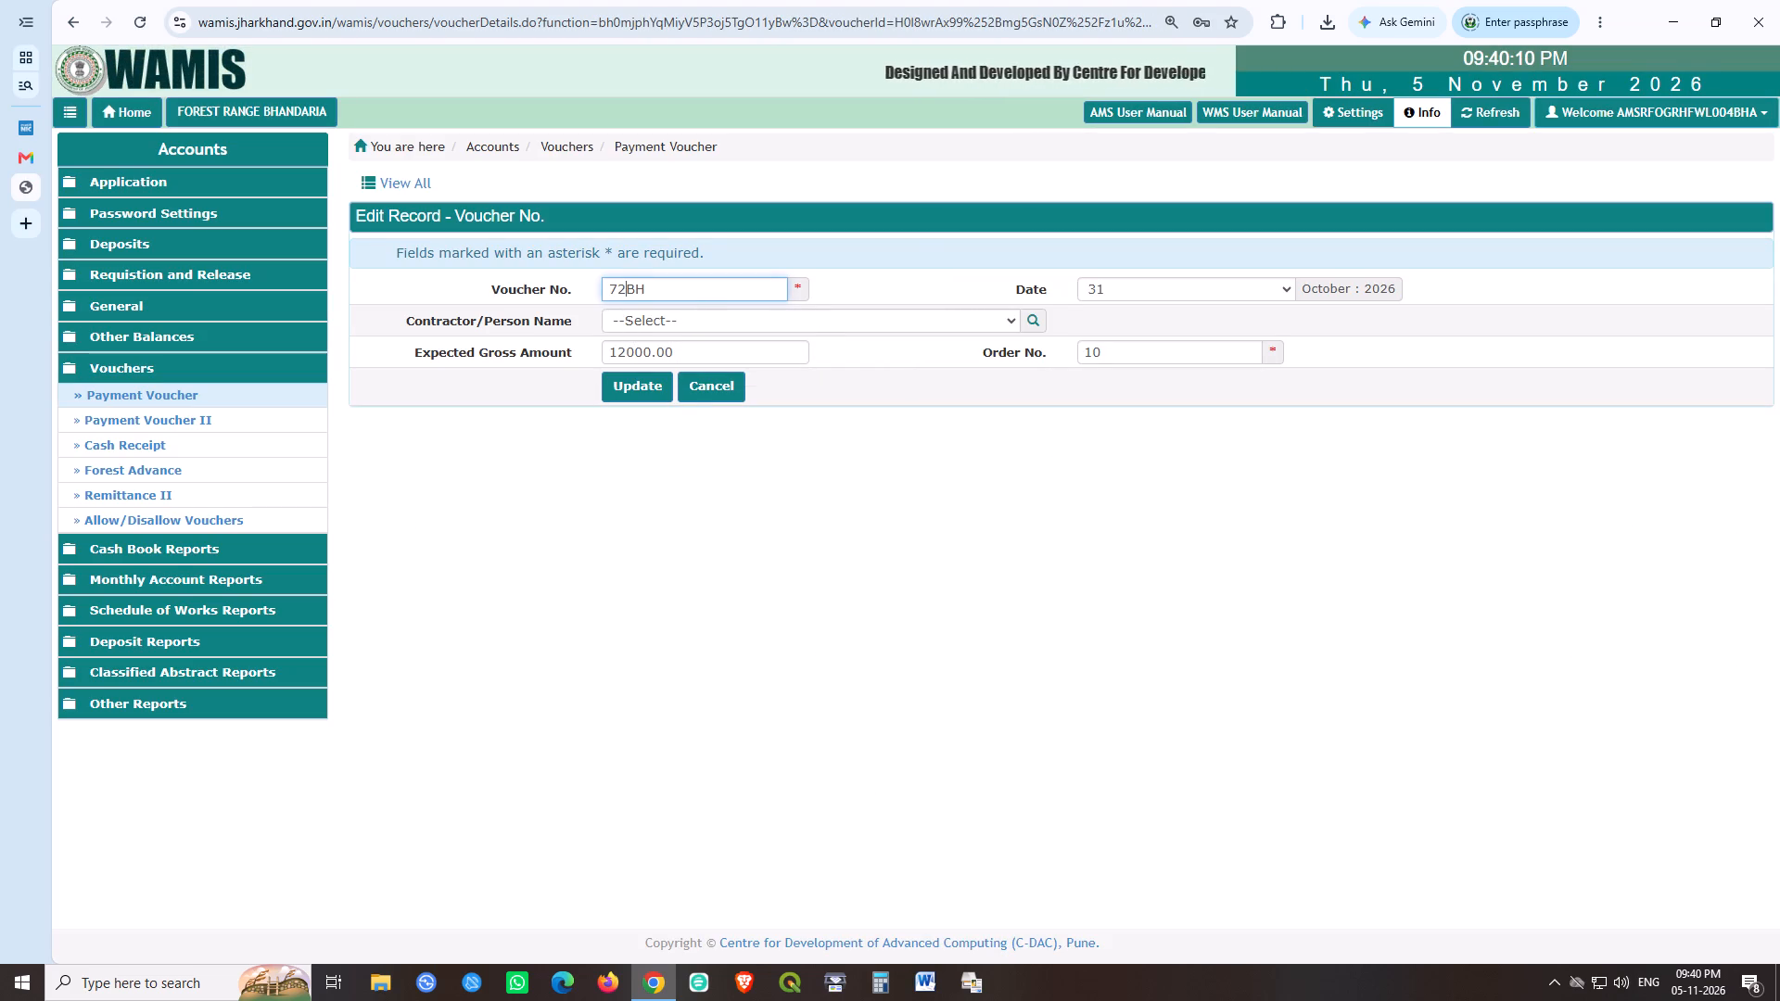
left_click(625, 380)
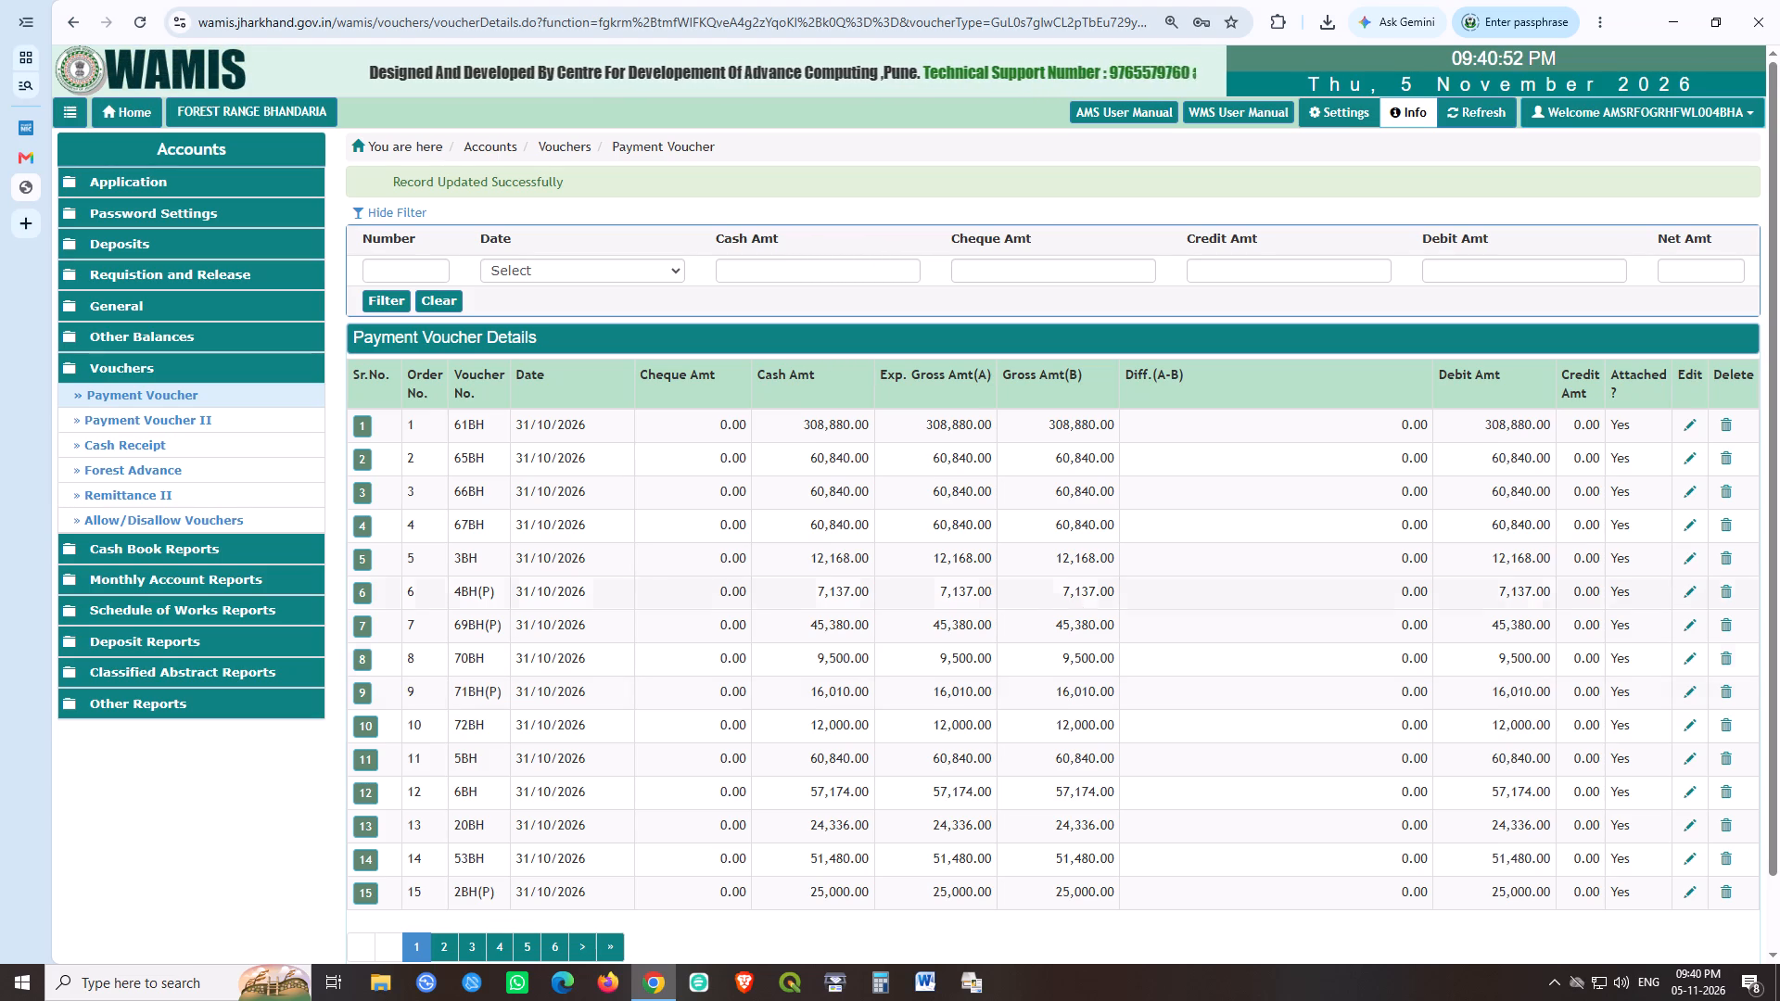
Filter the payment vouchers by number 72, change order 52's voucher number to 73BH(P) and update the record.
left_click(408, 274)
type("72")
left_click(388, 291)
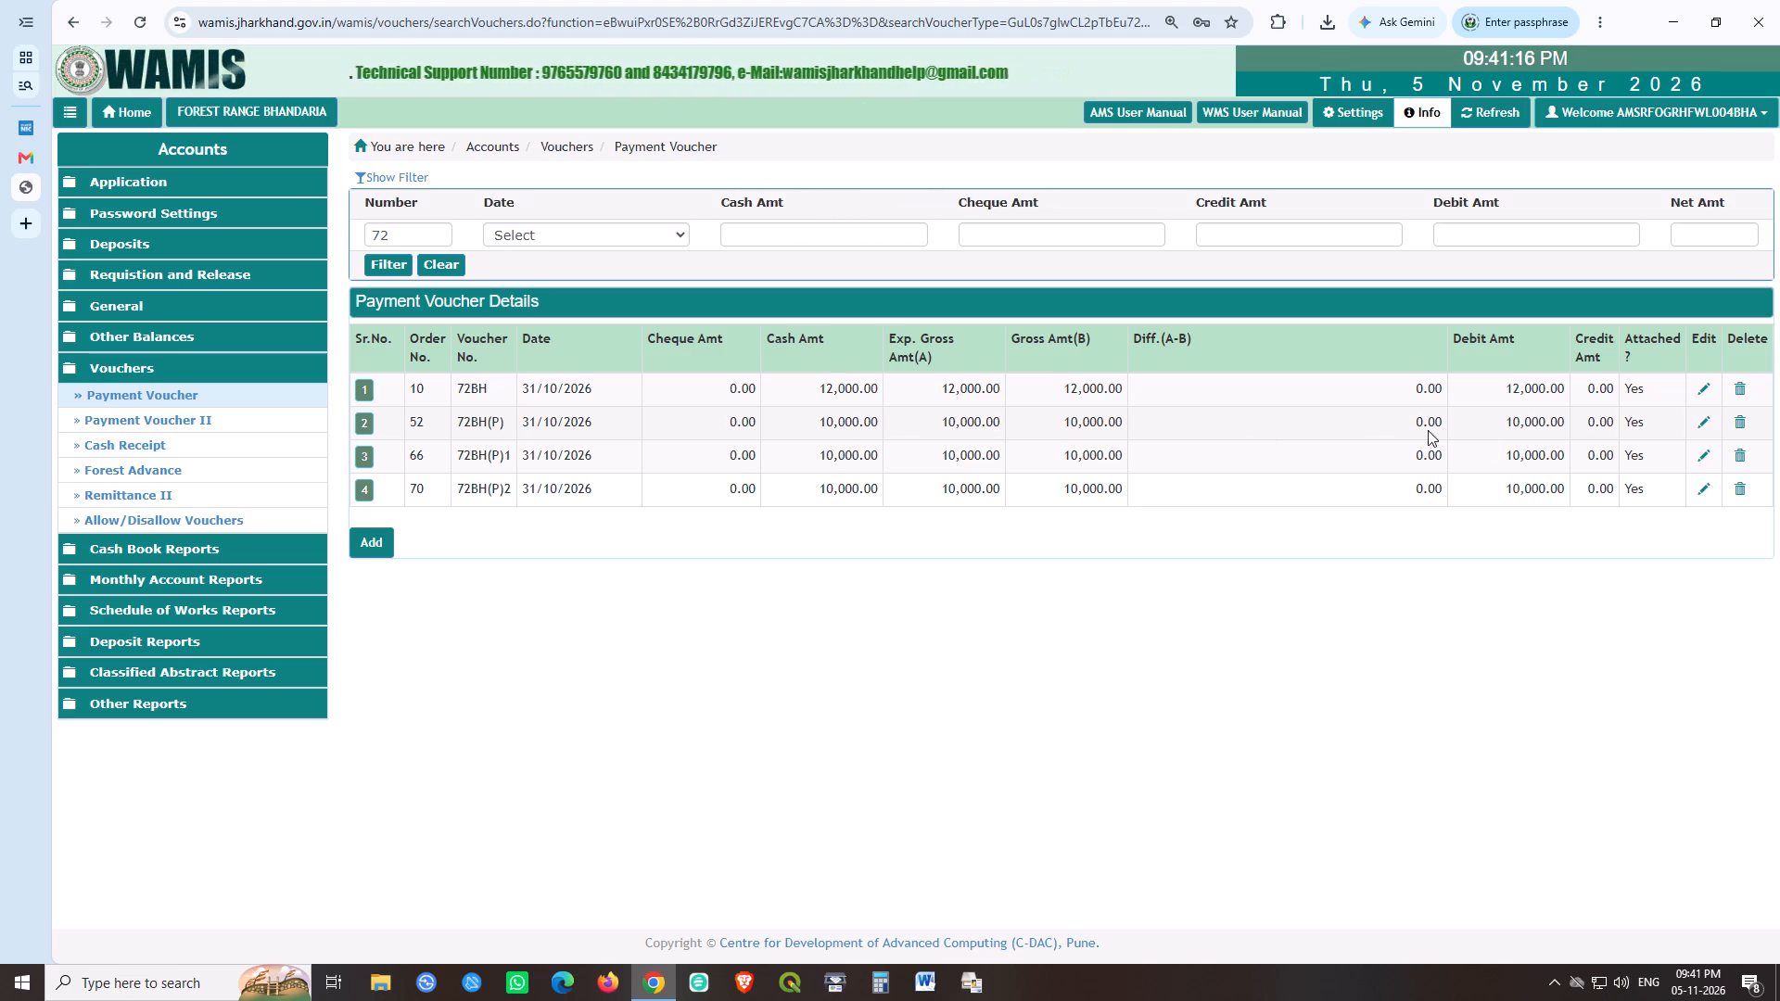
left_click(1698, 422)
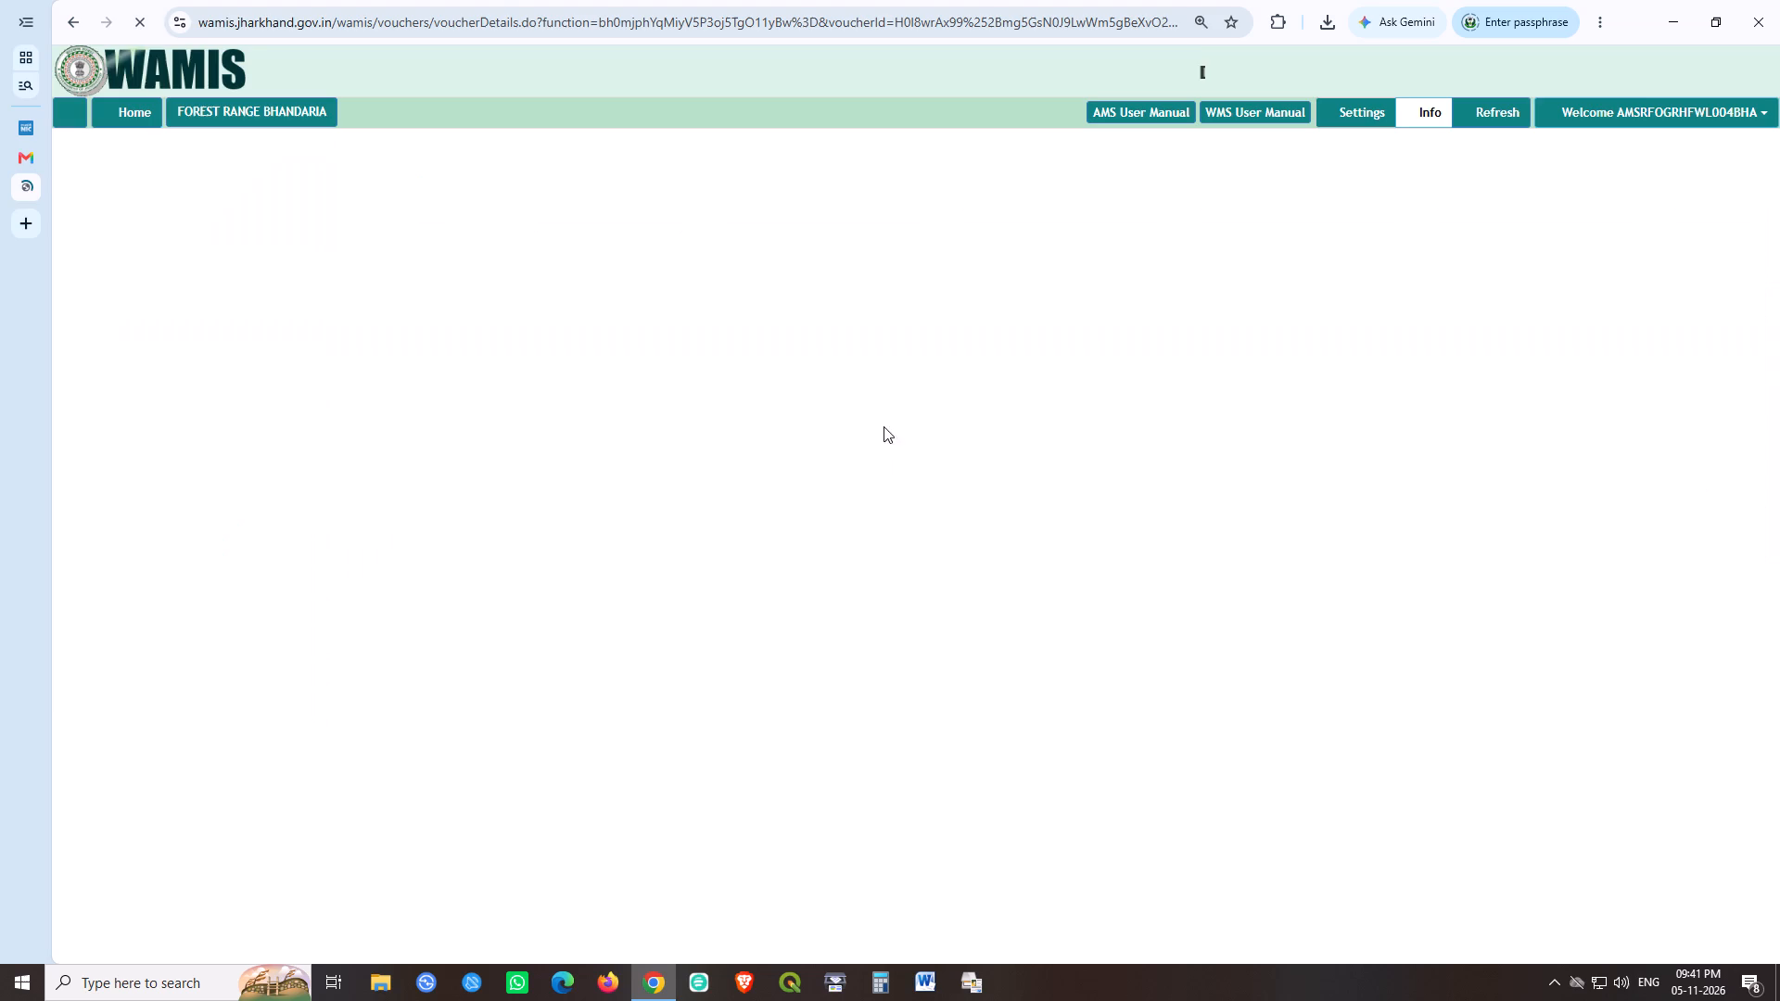
left_click(617, 295)
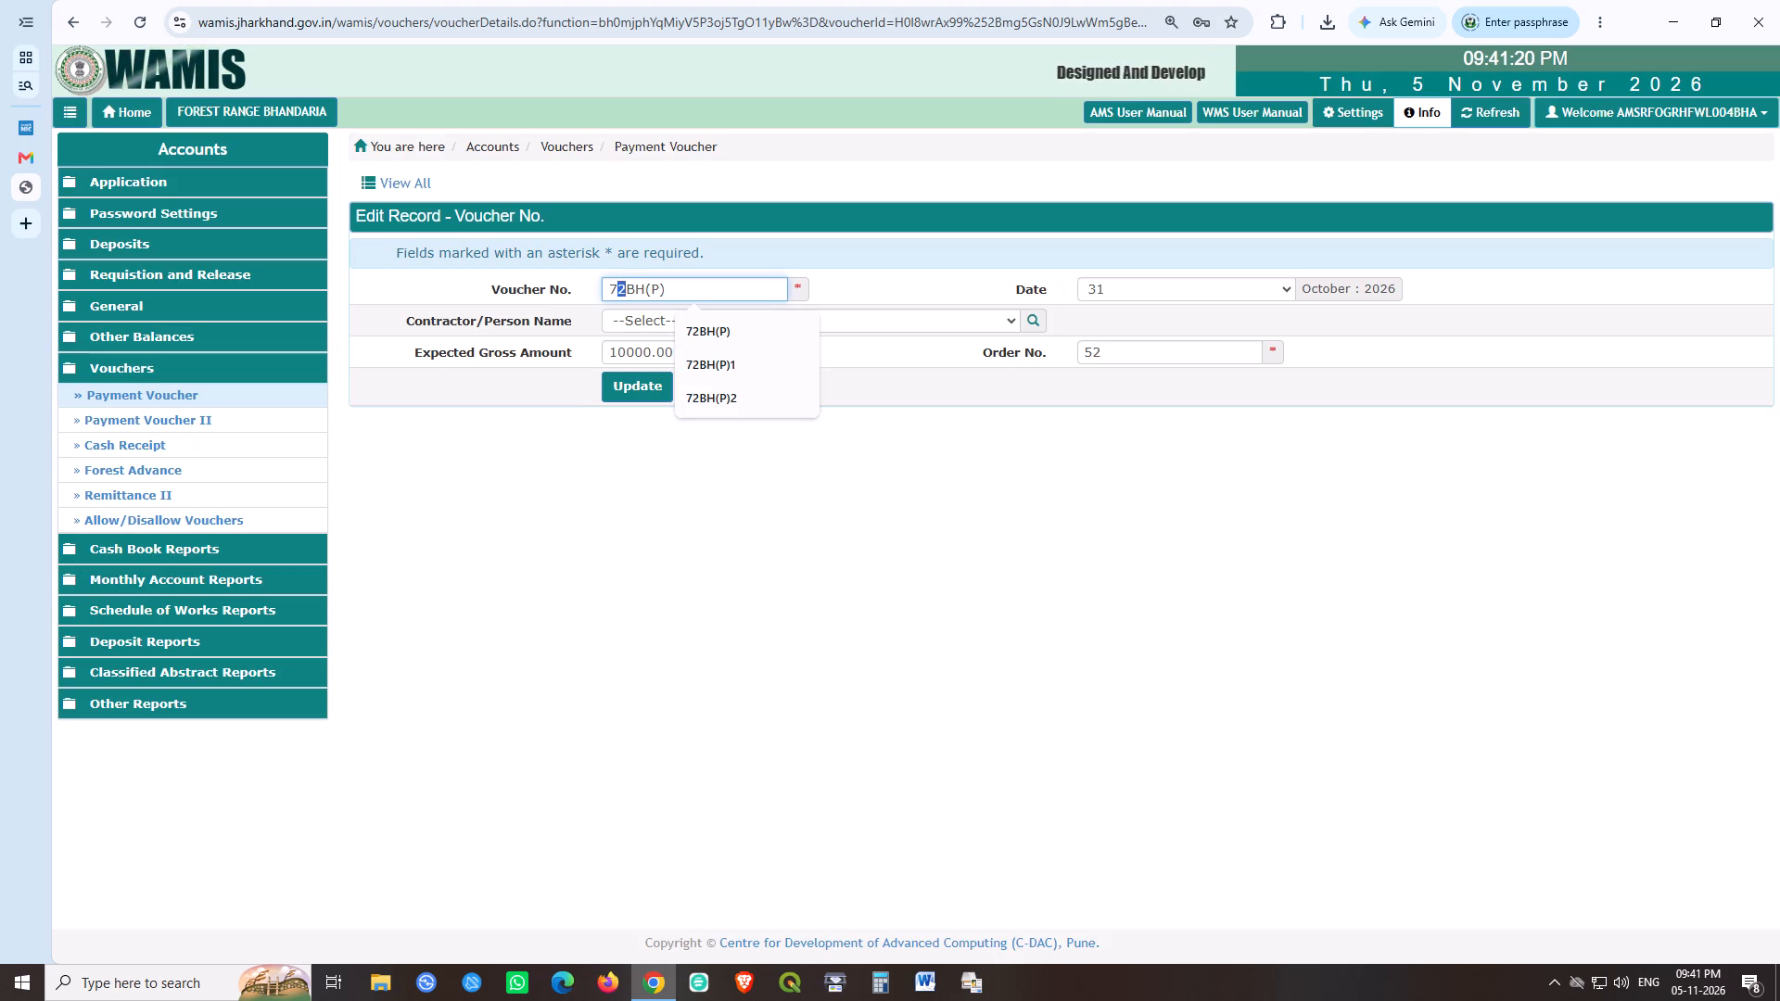
key("3")
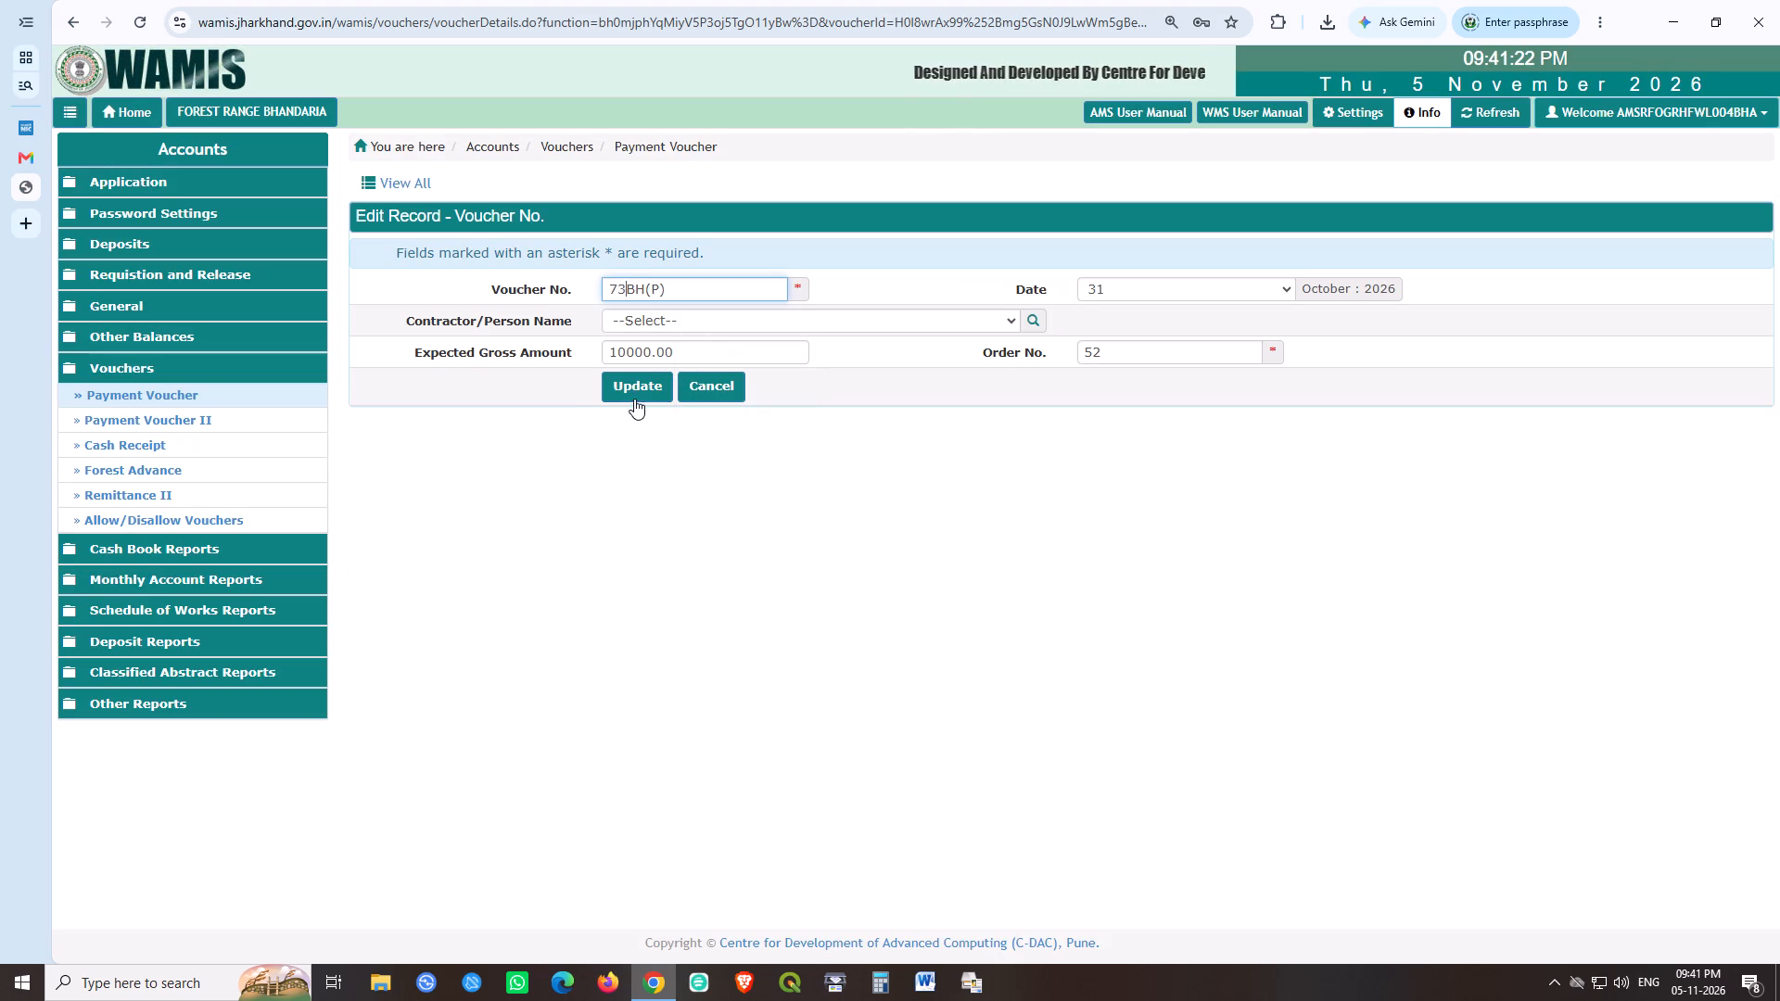
left_click(634, 392)
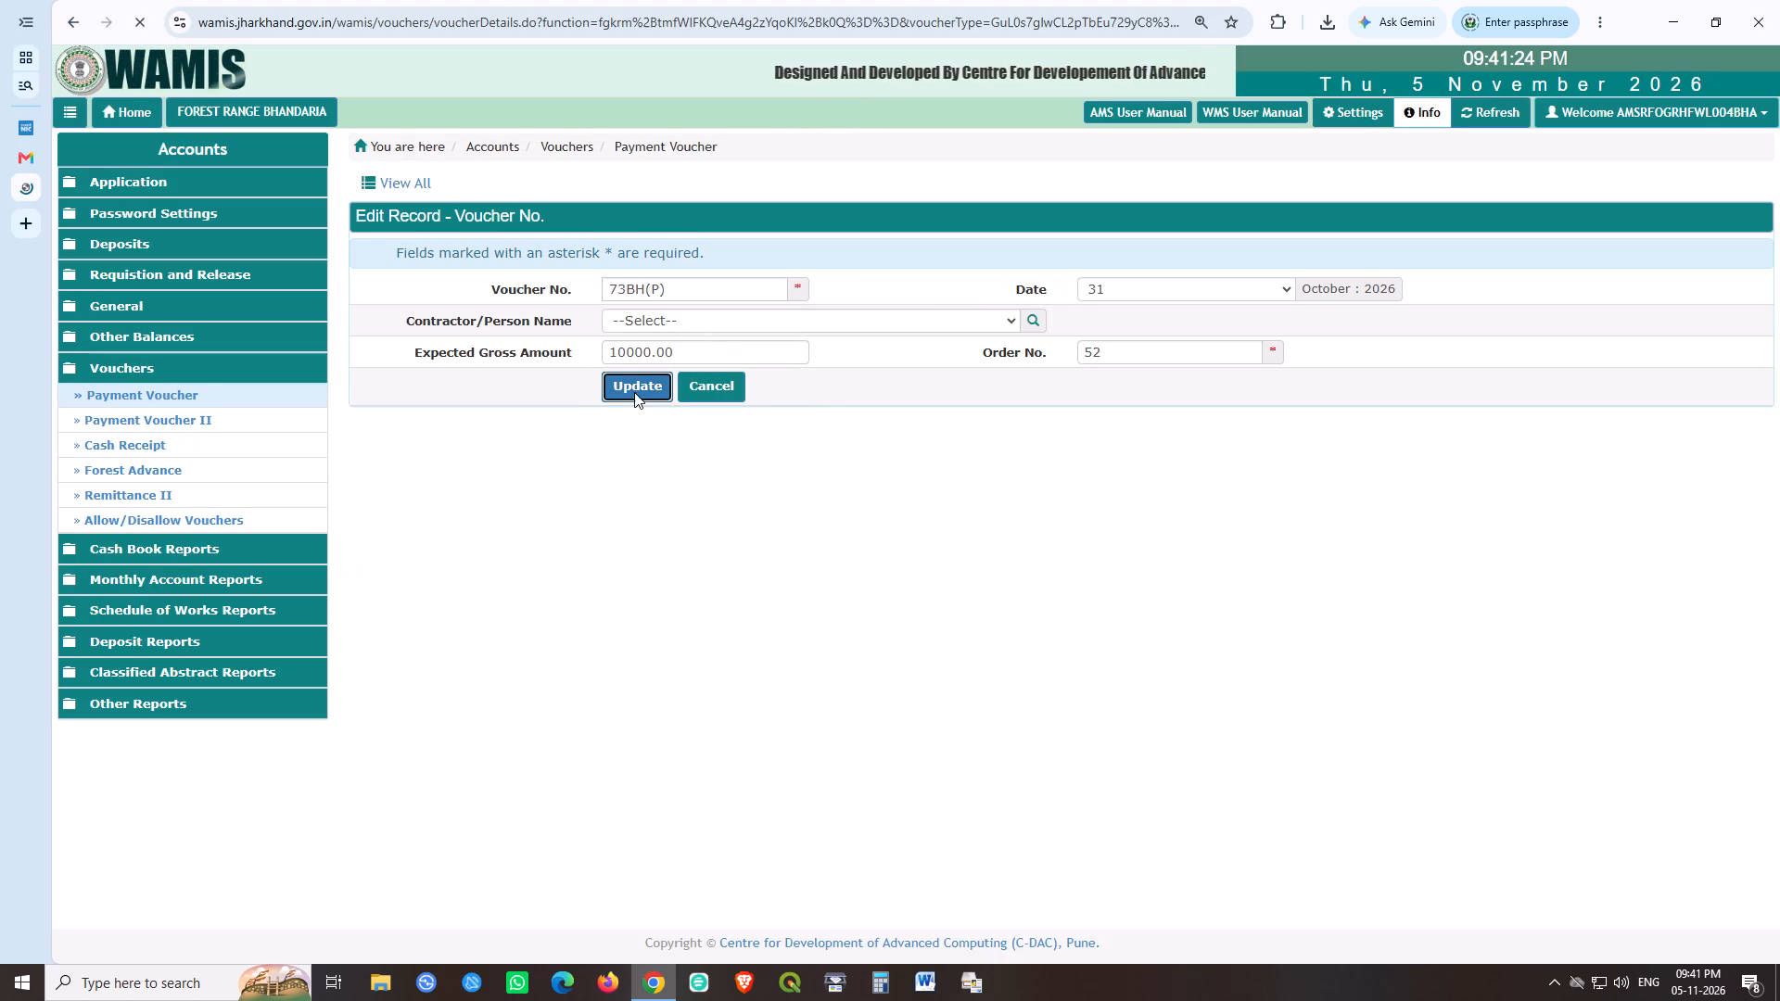
Filter the payment vouchers by number 72, change order 66's voucher number to 73BH(P)1 and update the record.
left_click(406, 268)
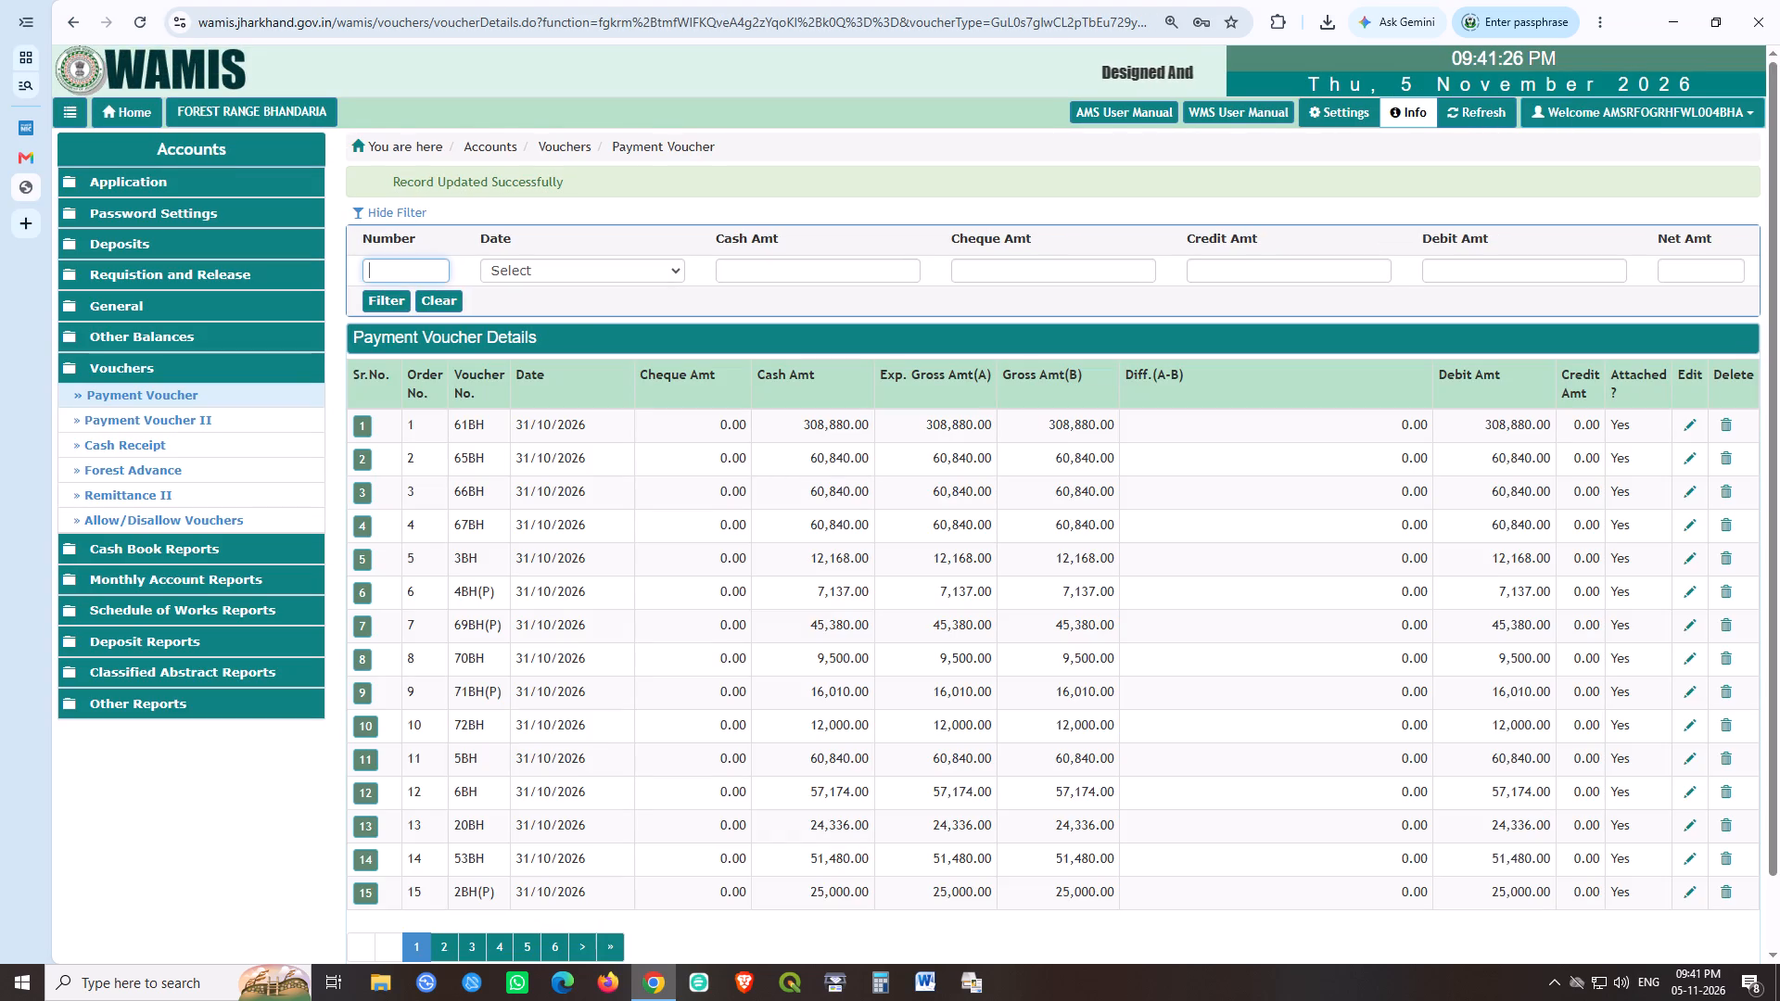
type("72")
left_click(378, 307)
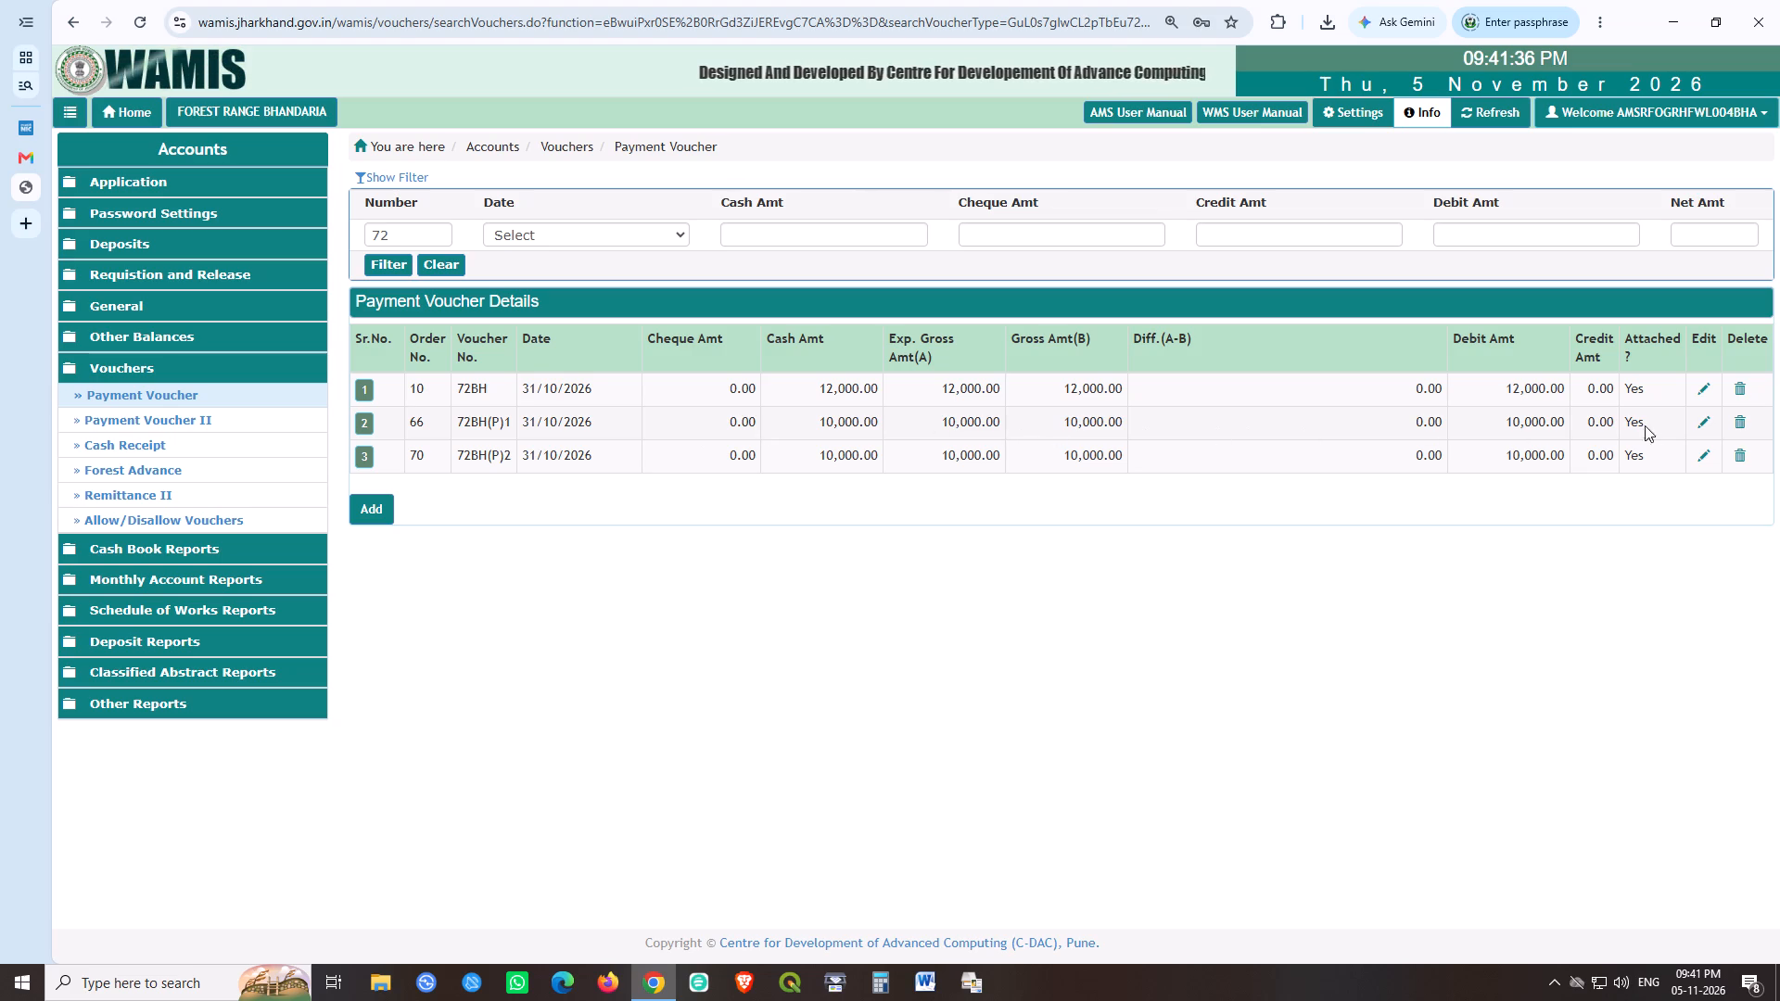
left_click(1709, 418)
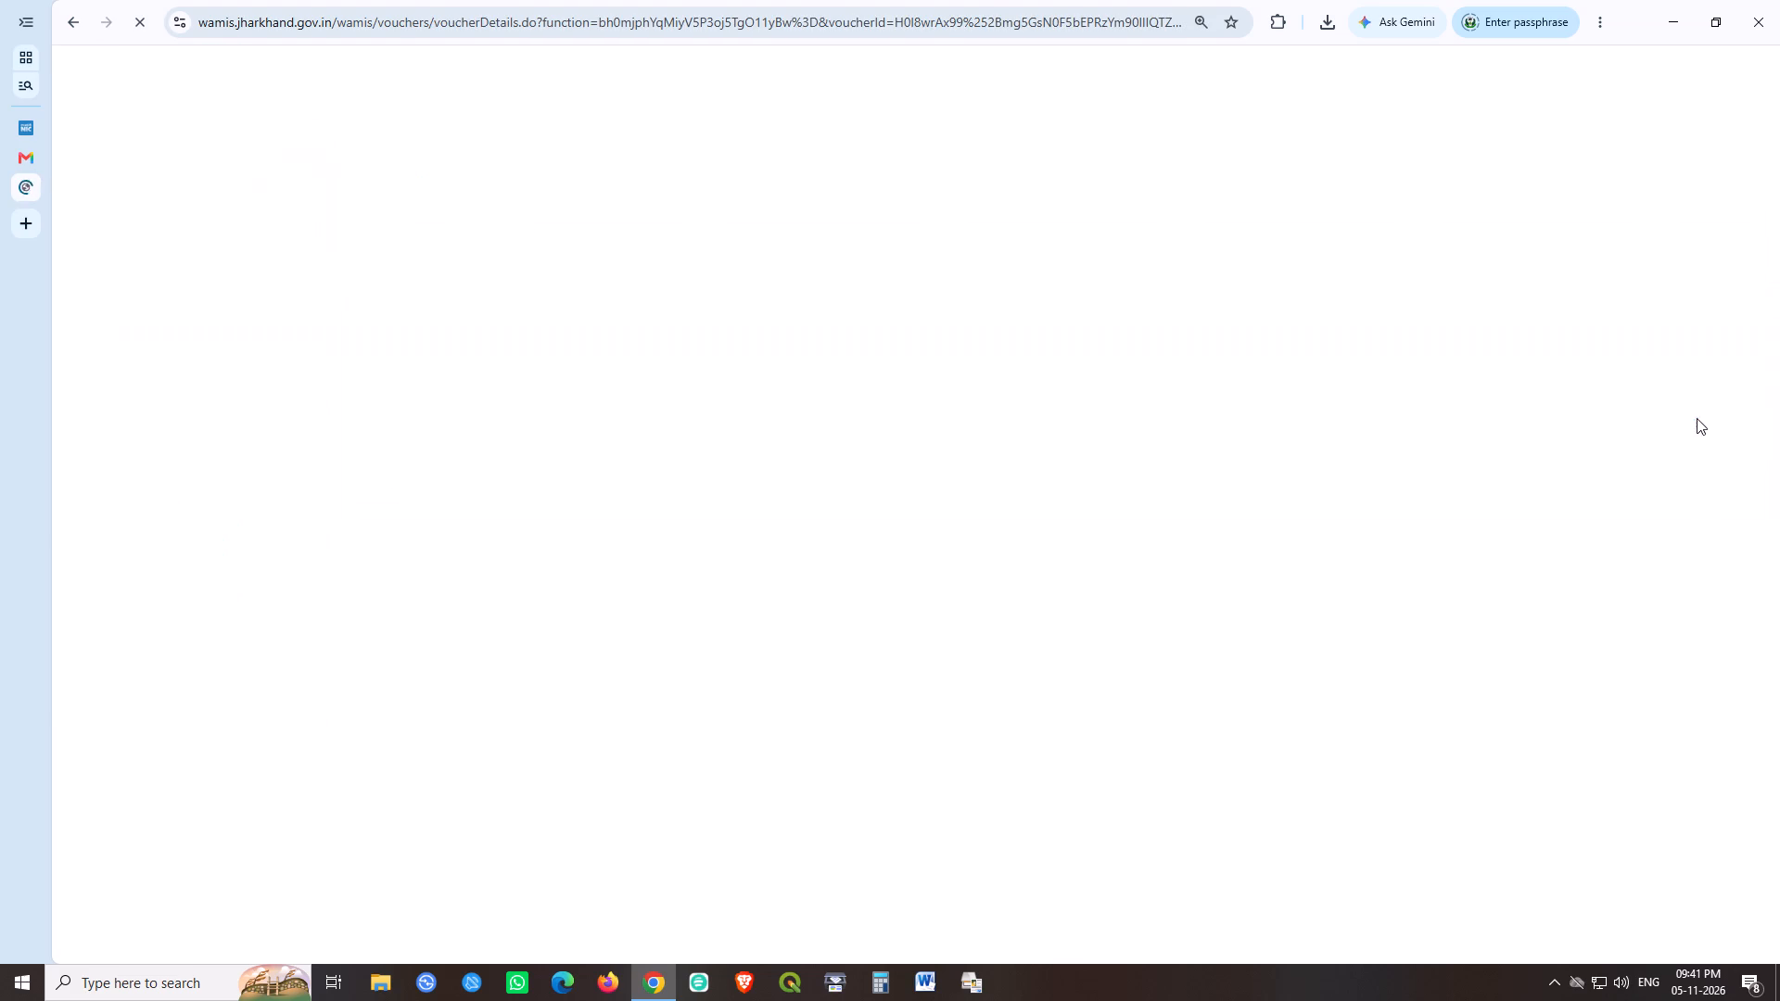
left_click(625, 297)
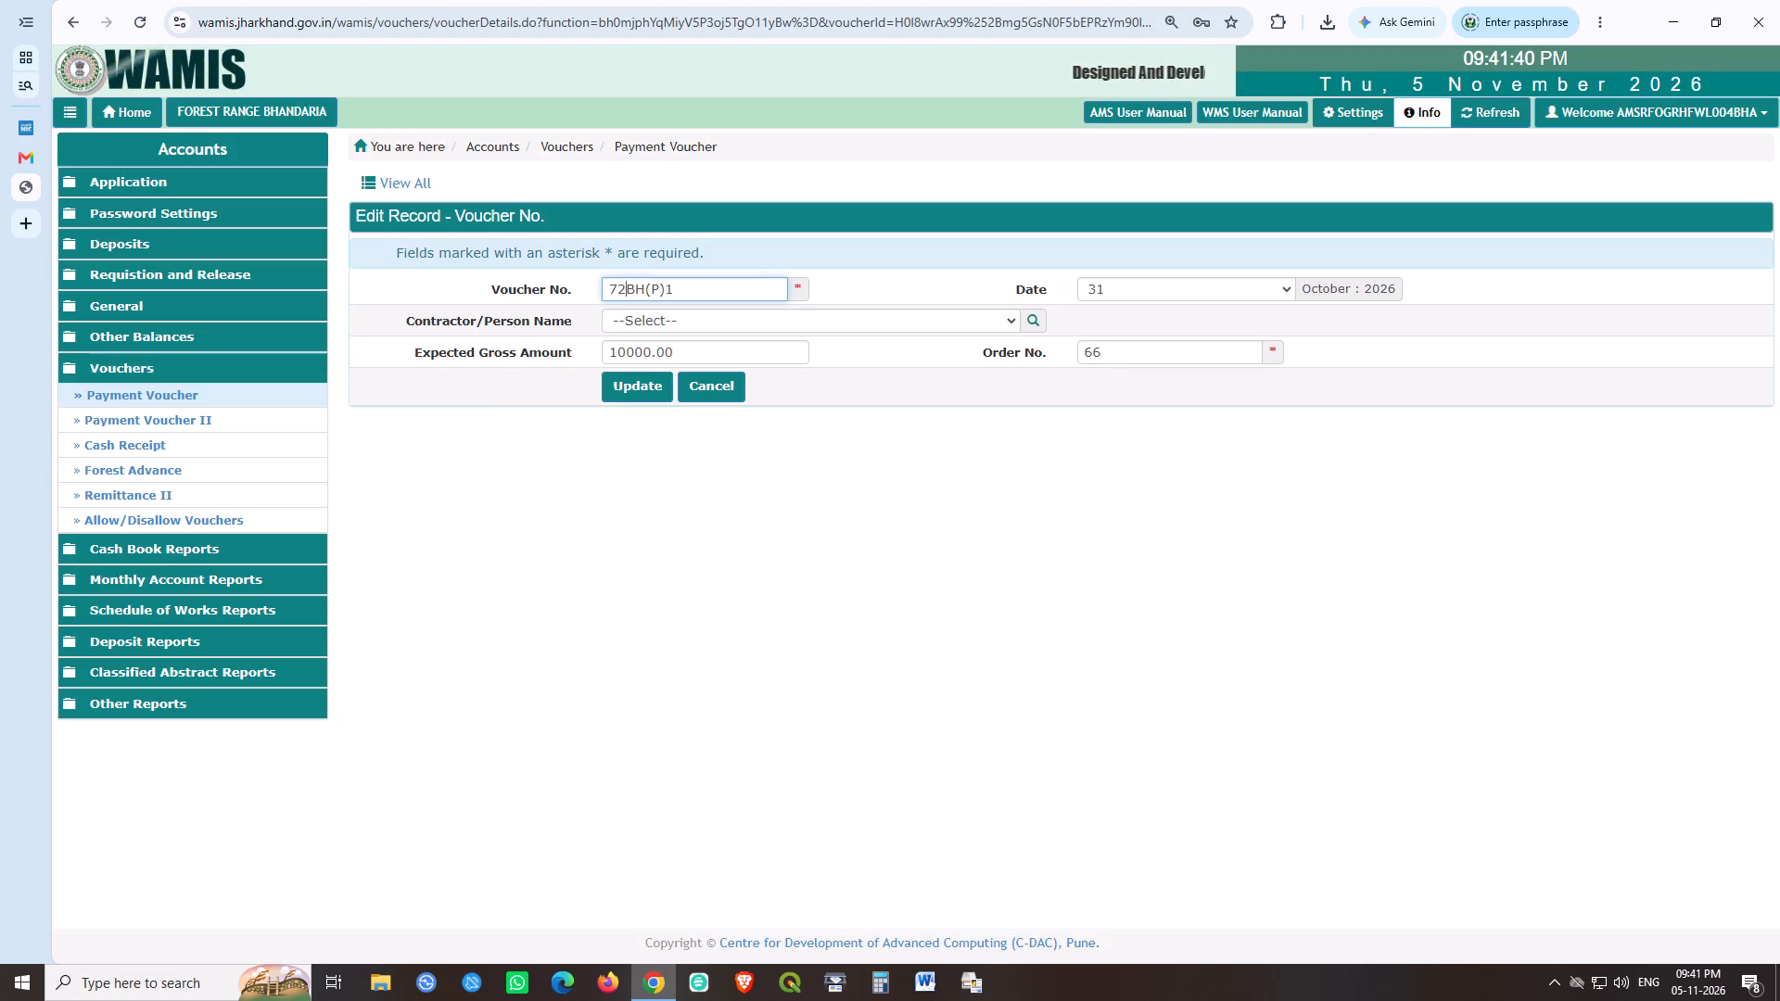
key("3")
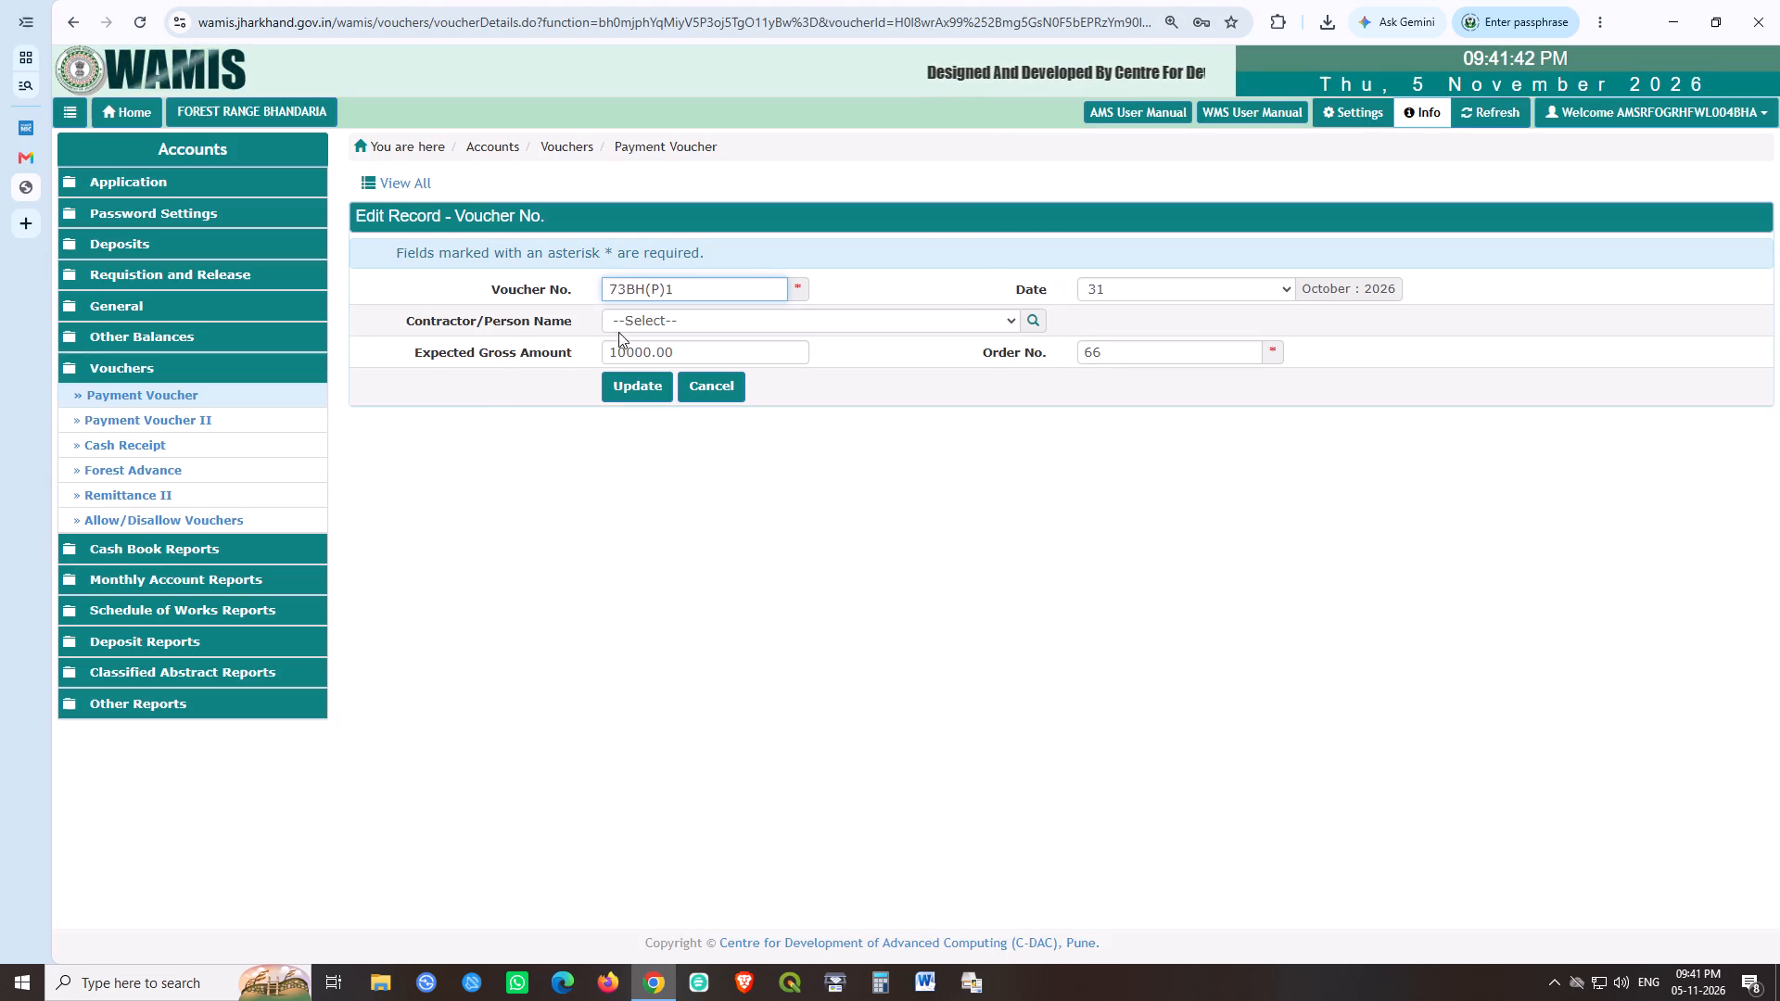
left_click(630, 378)
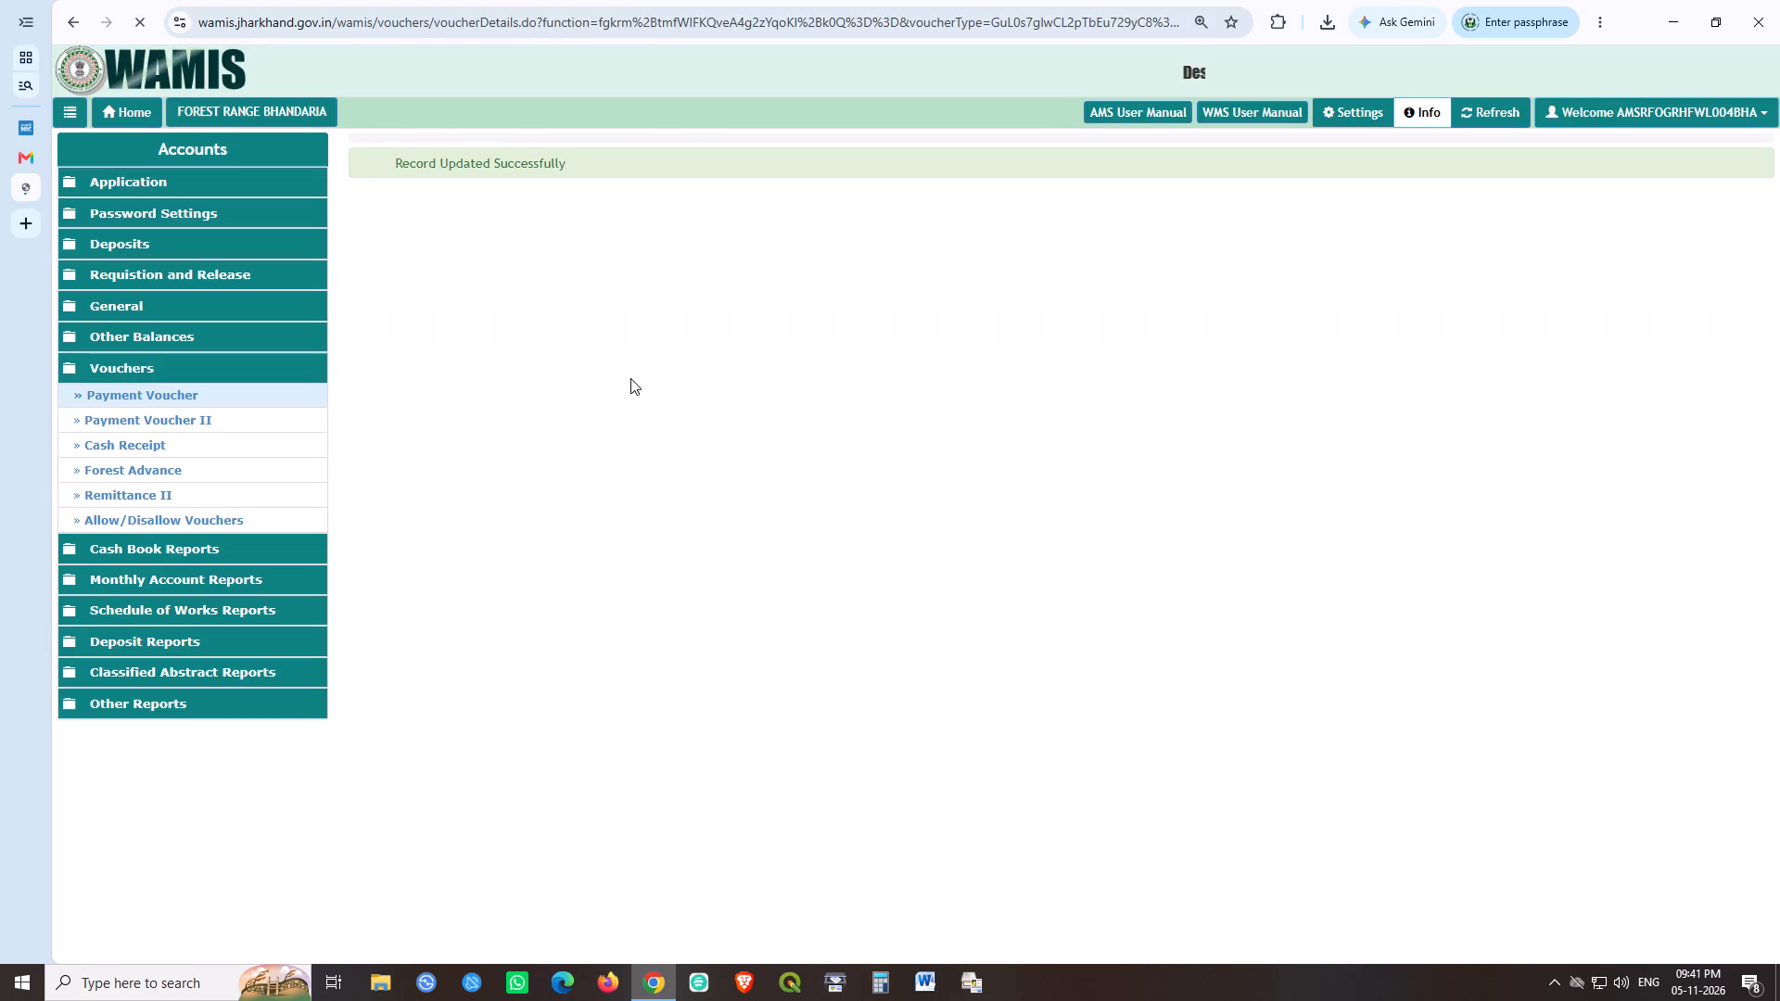
Filter the payment vouchers by number 72, change order 70's voucher number to 73BH(P)2 and update the record.
left_click(435, 275)
type("72")
left_click(387, 297)
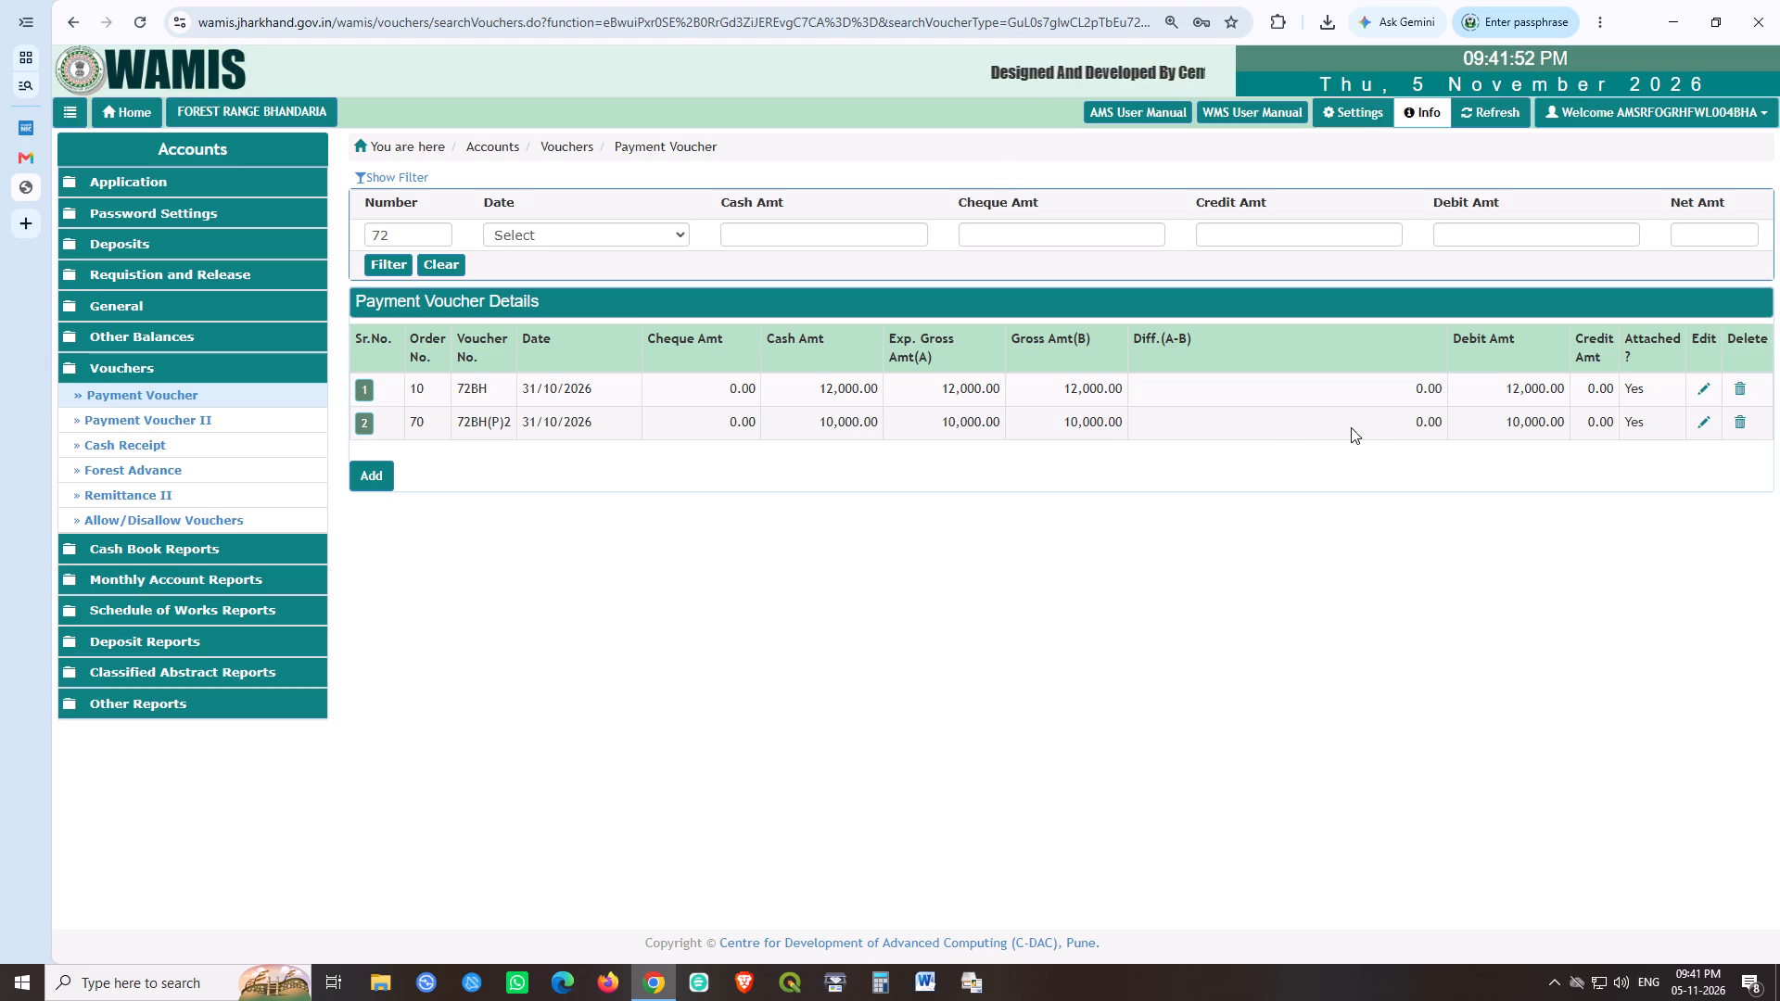
left_click(1707, 416)
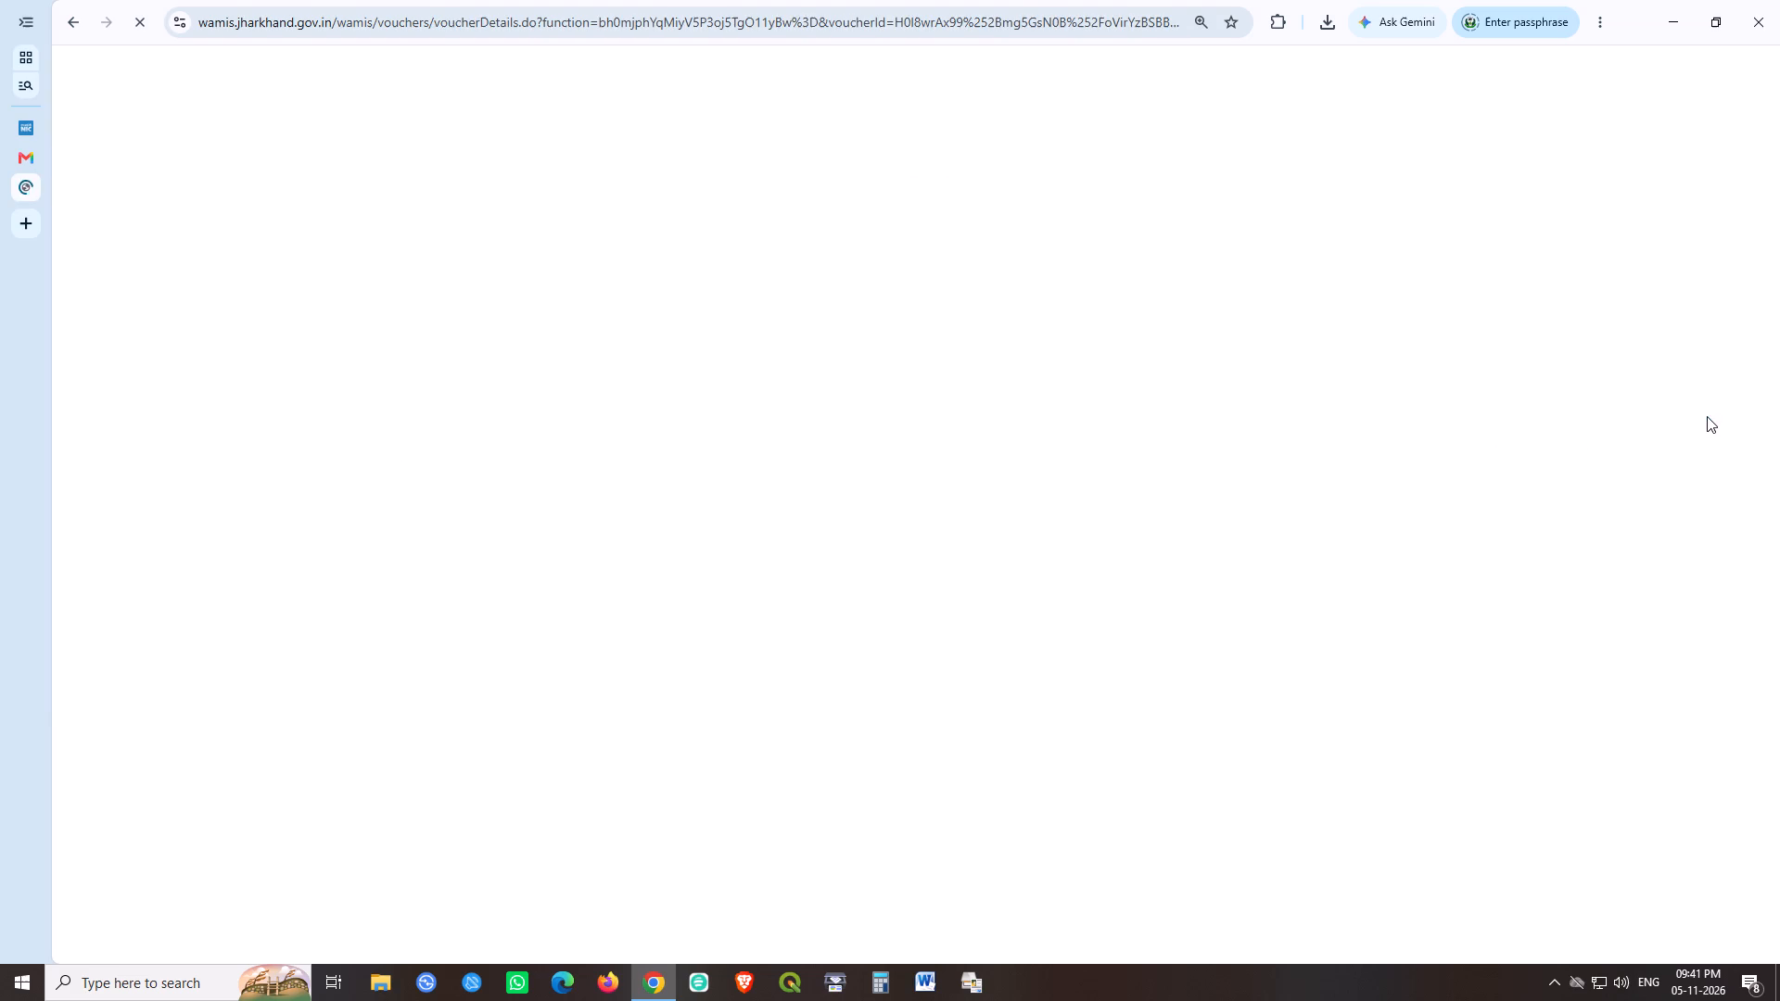
left_click_drag(615, 290, 626, 293)
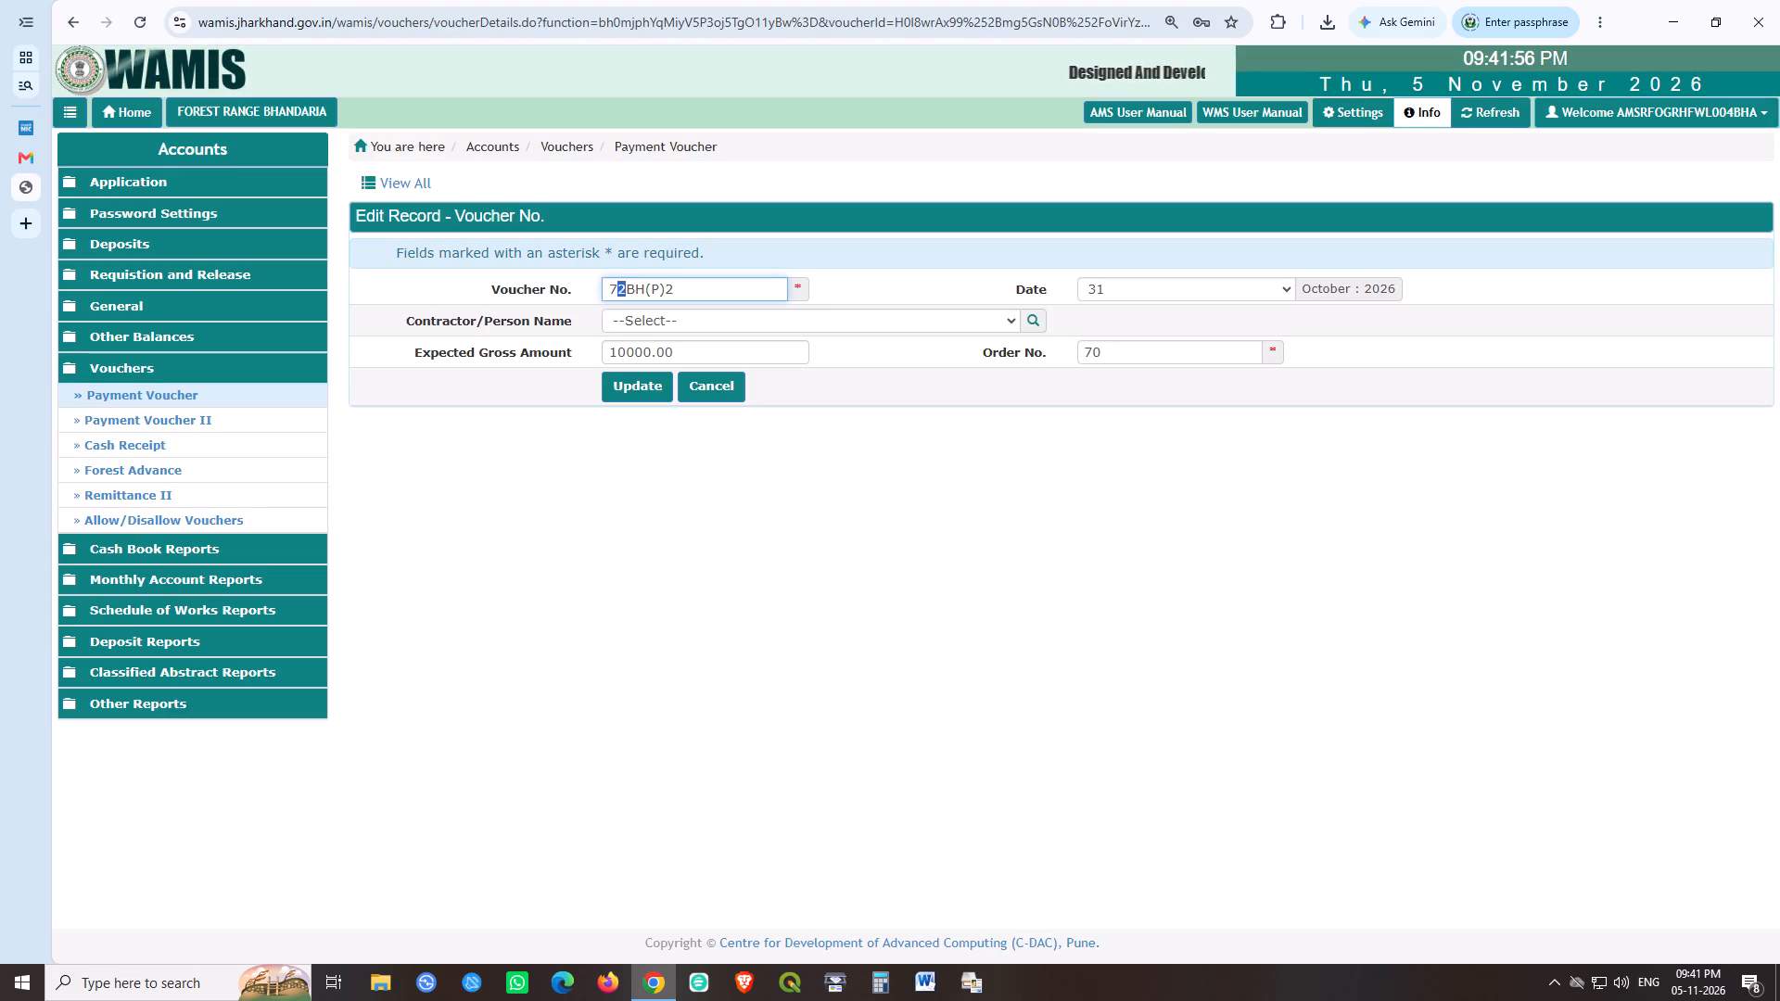
left_click_drag(626, 293, 627, 293)
key("3")
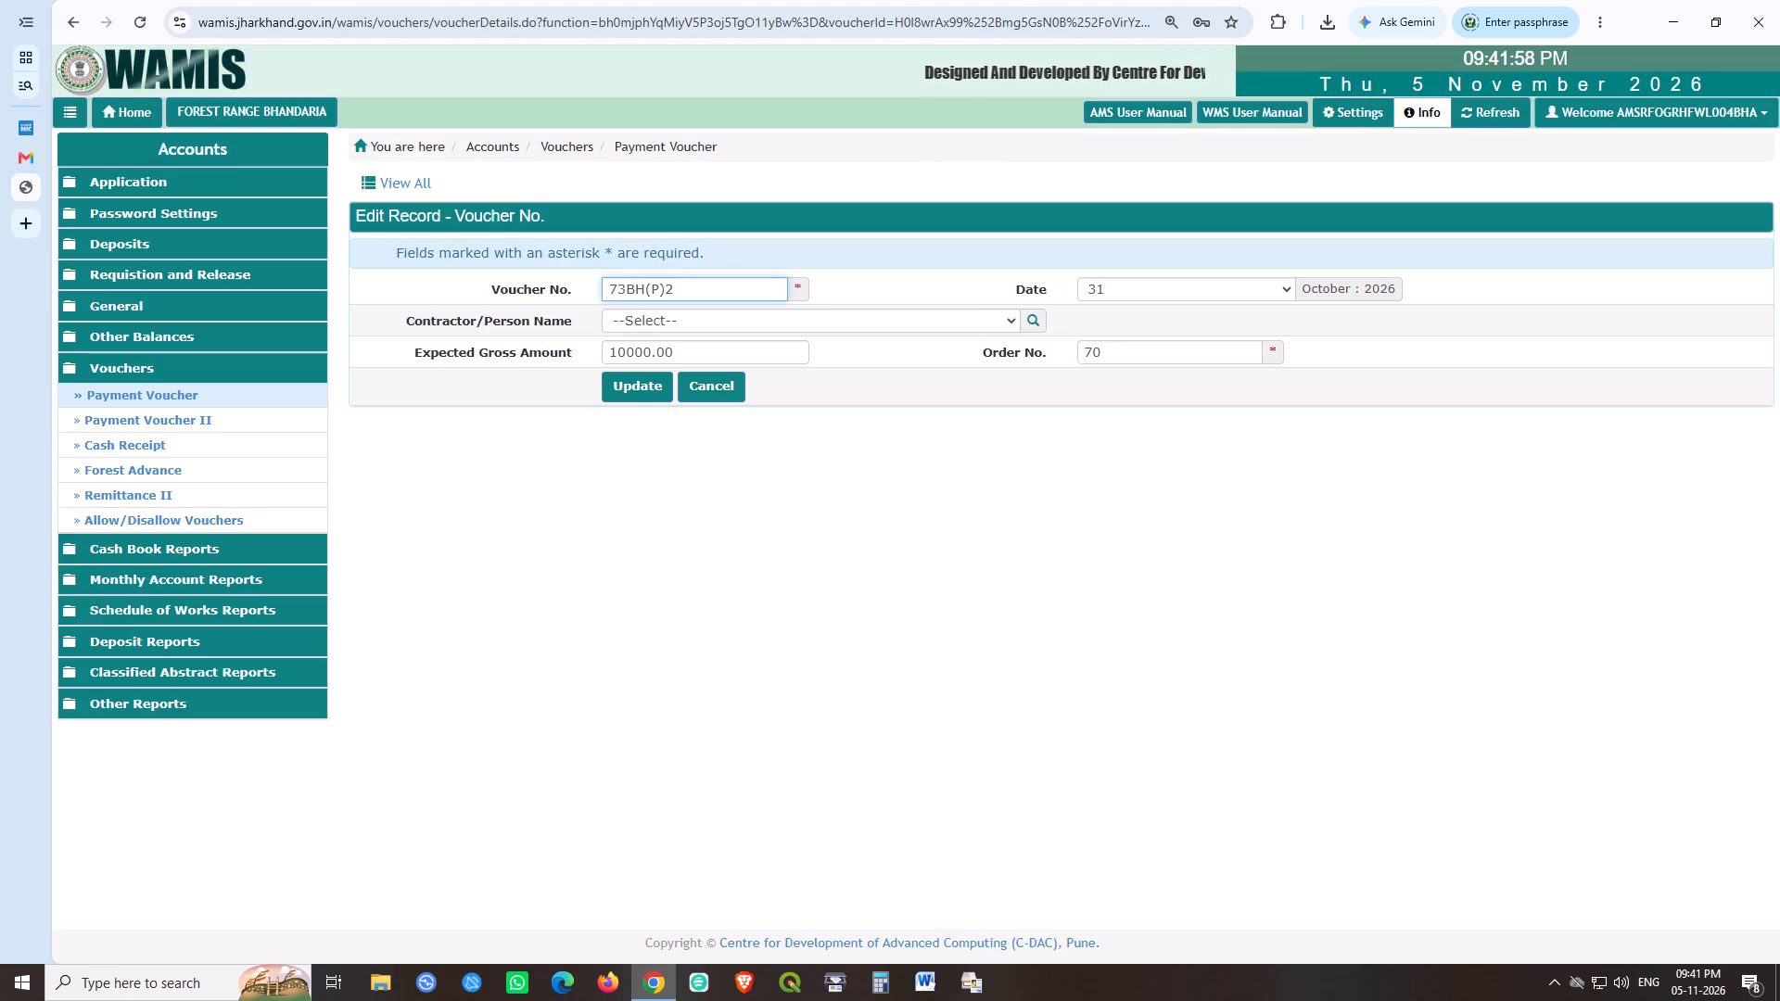
left_click(627, 388)
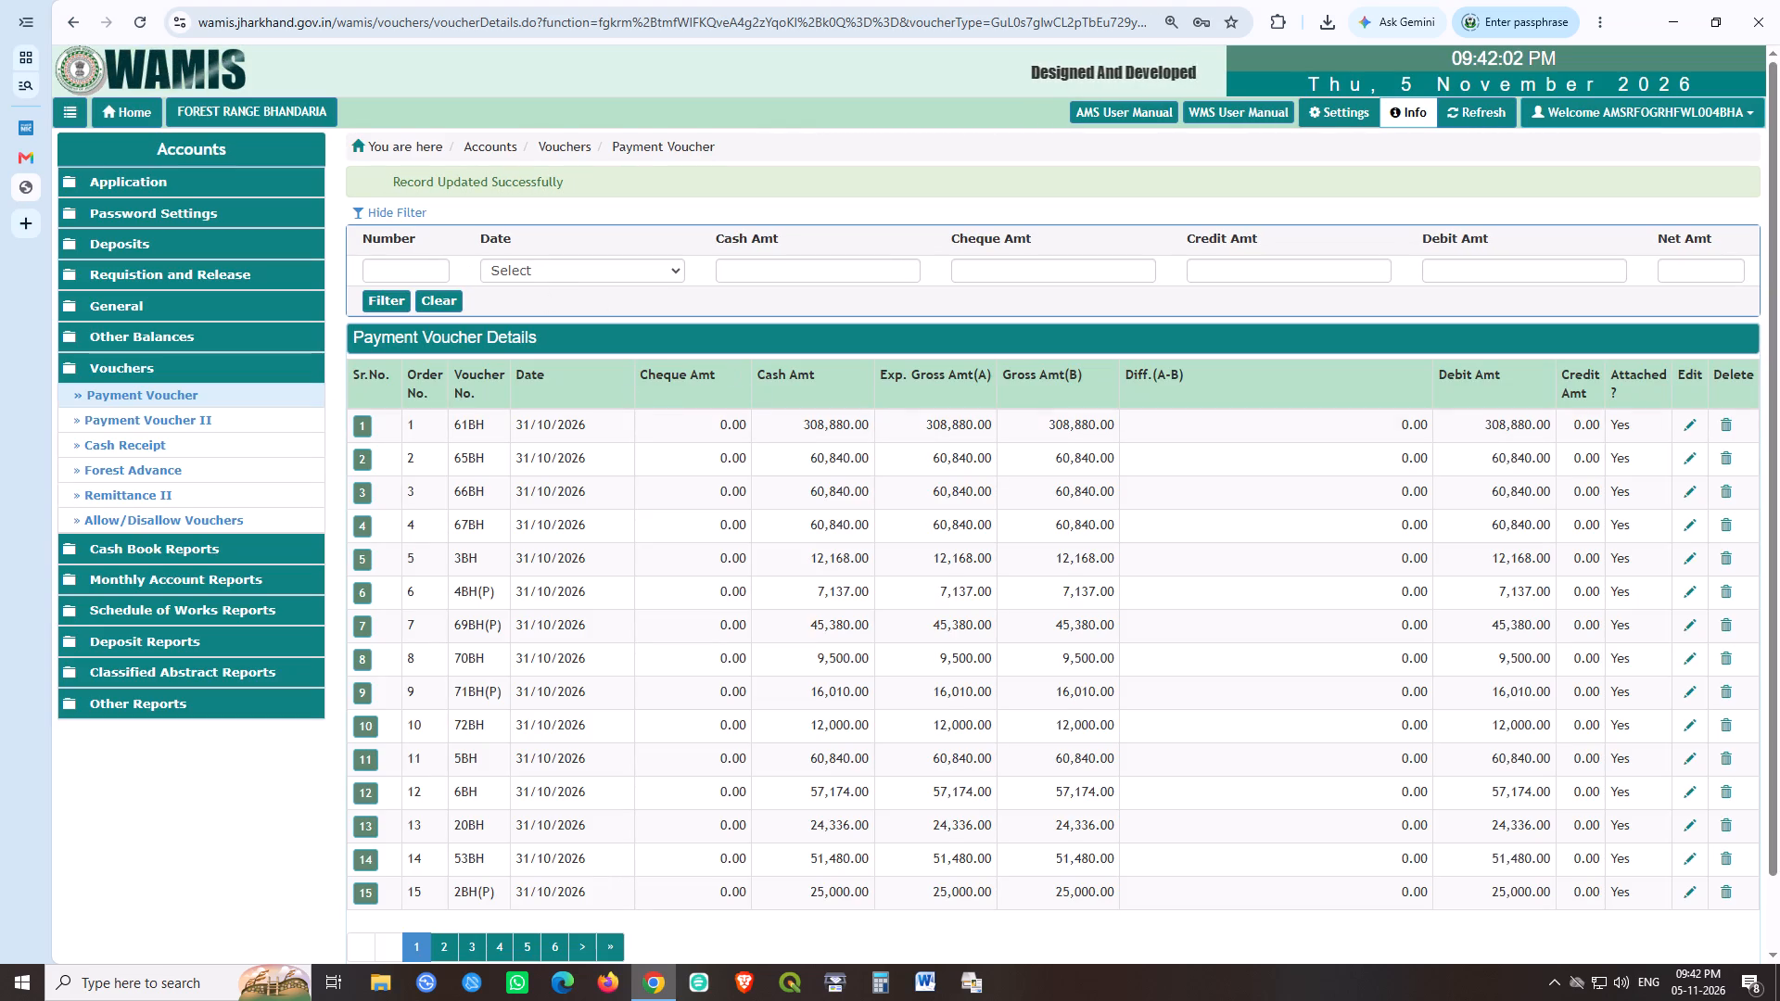
Filter the payment vouchers by number 70, change order 62's voucher number to 71BH(P)1 and update the record.
left_click(438, 259)
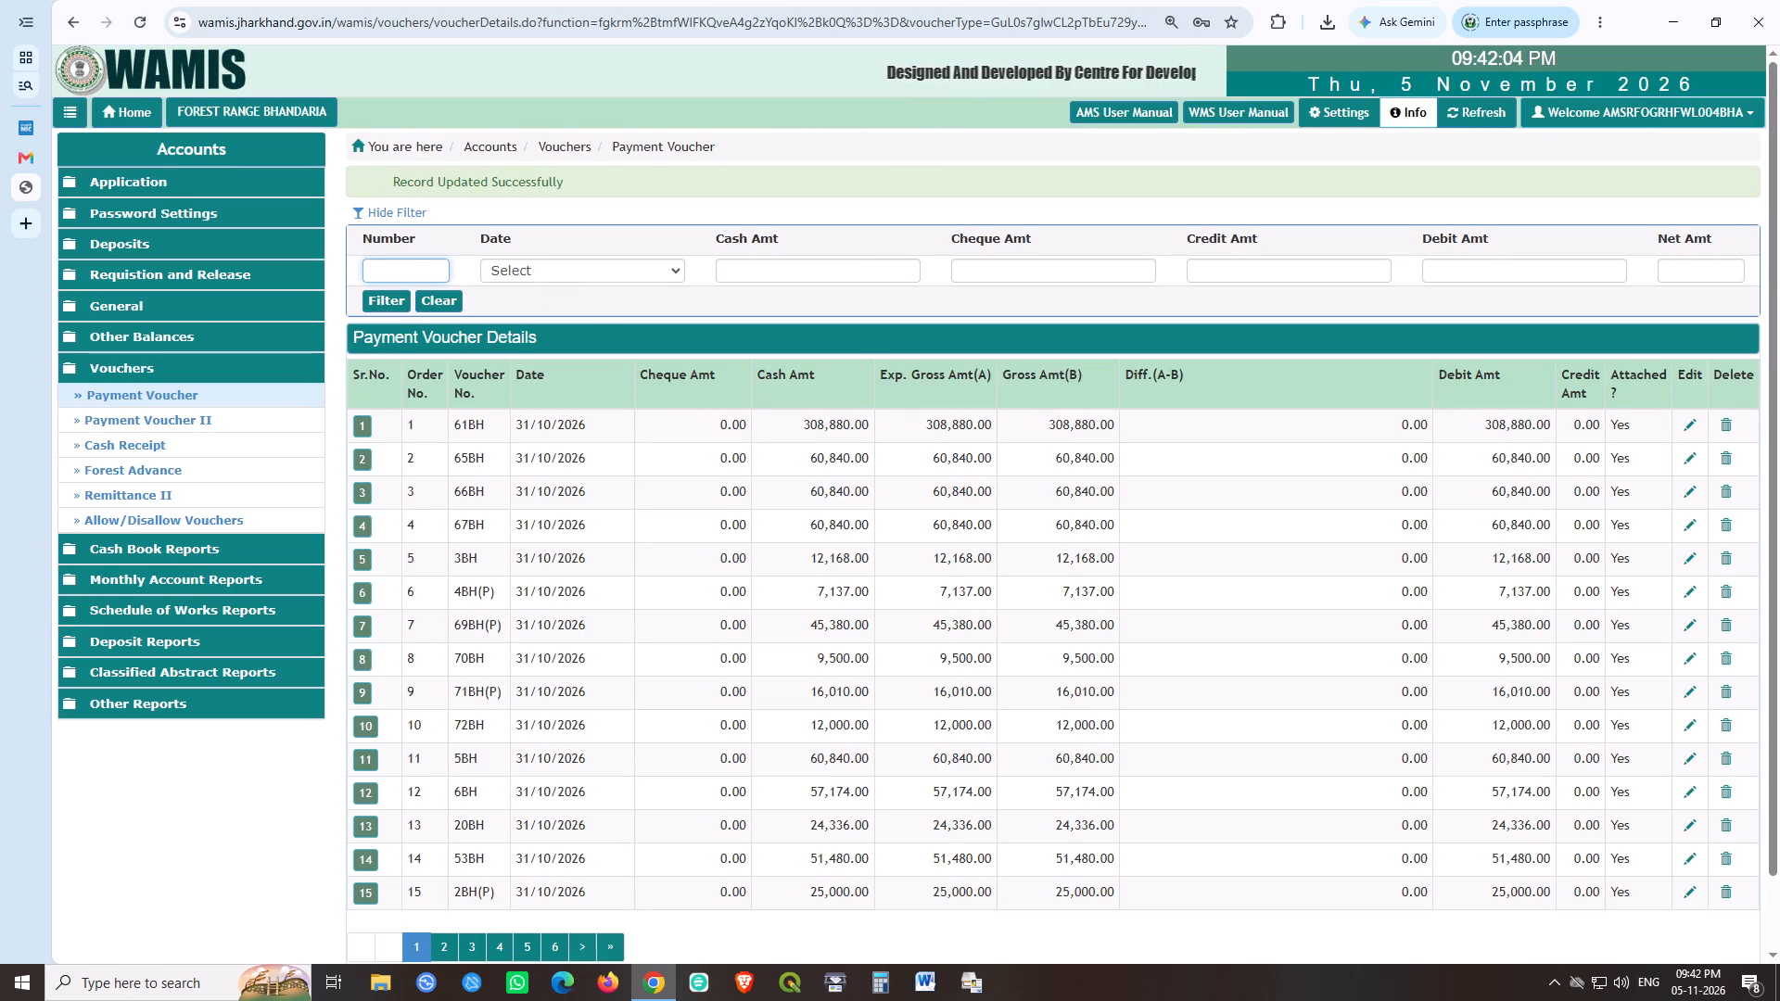
type("70")
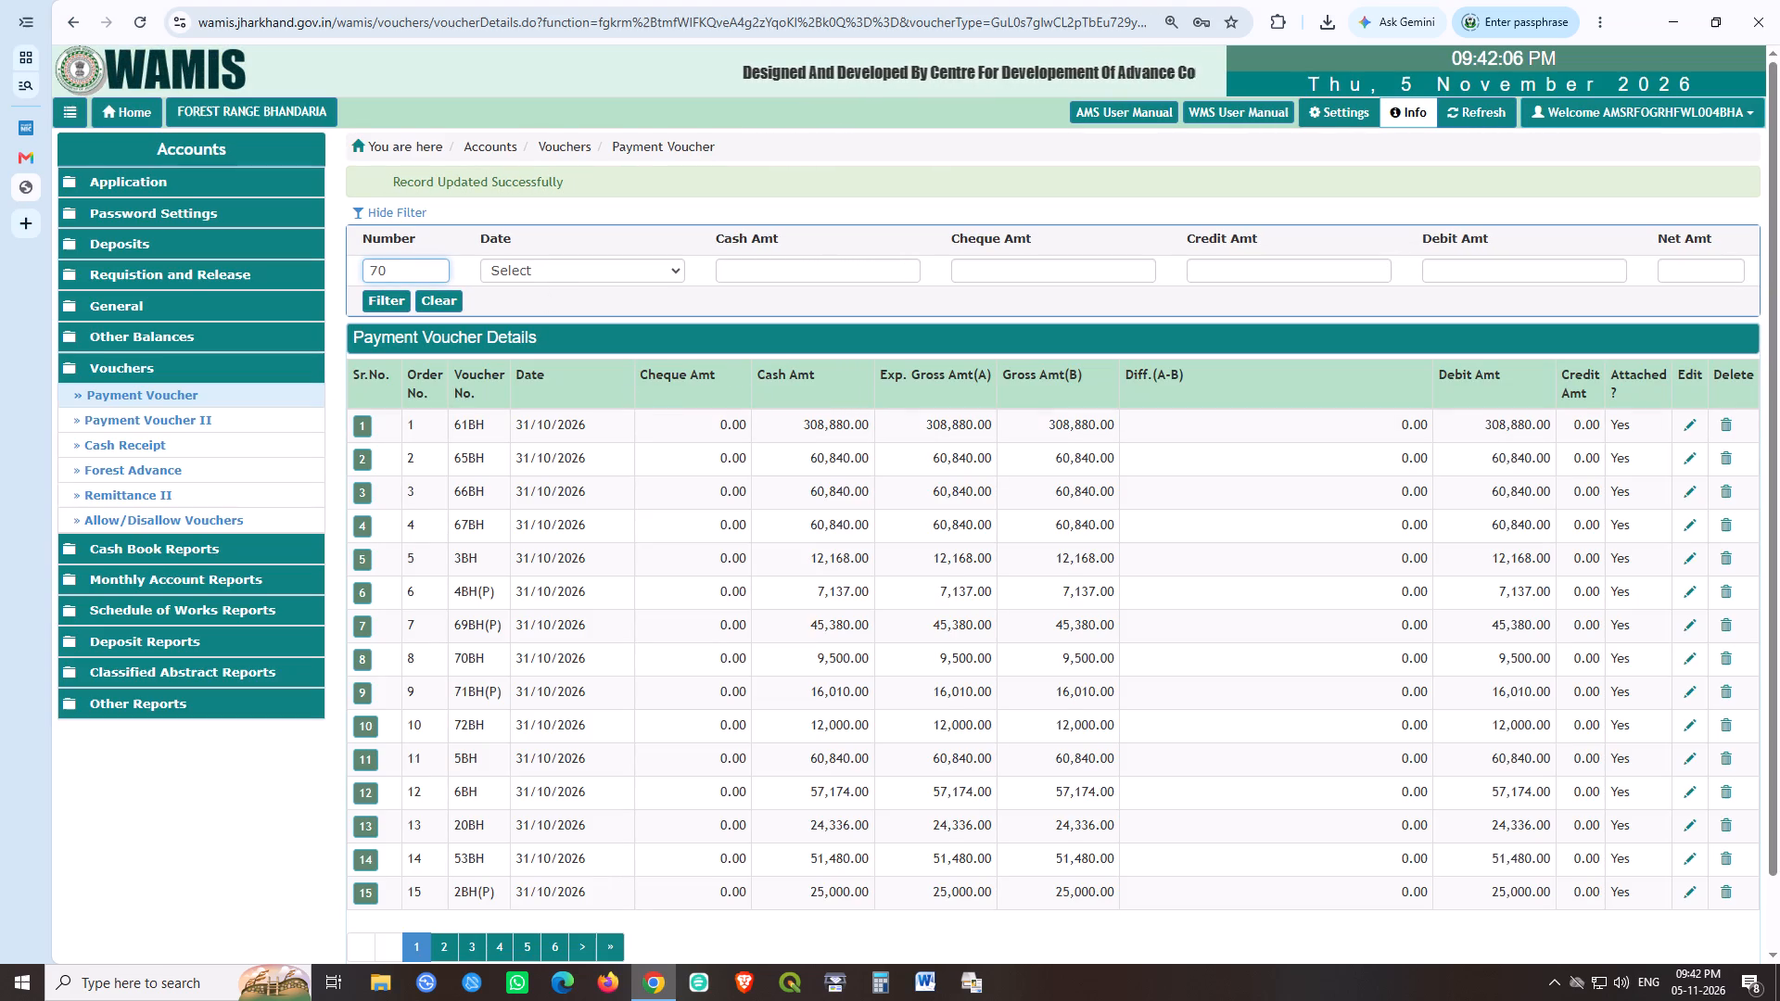
left_click(386, 293)
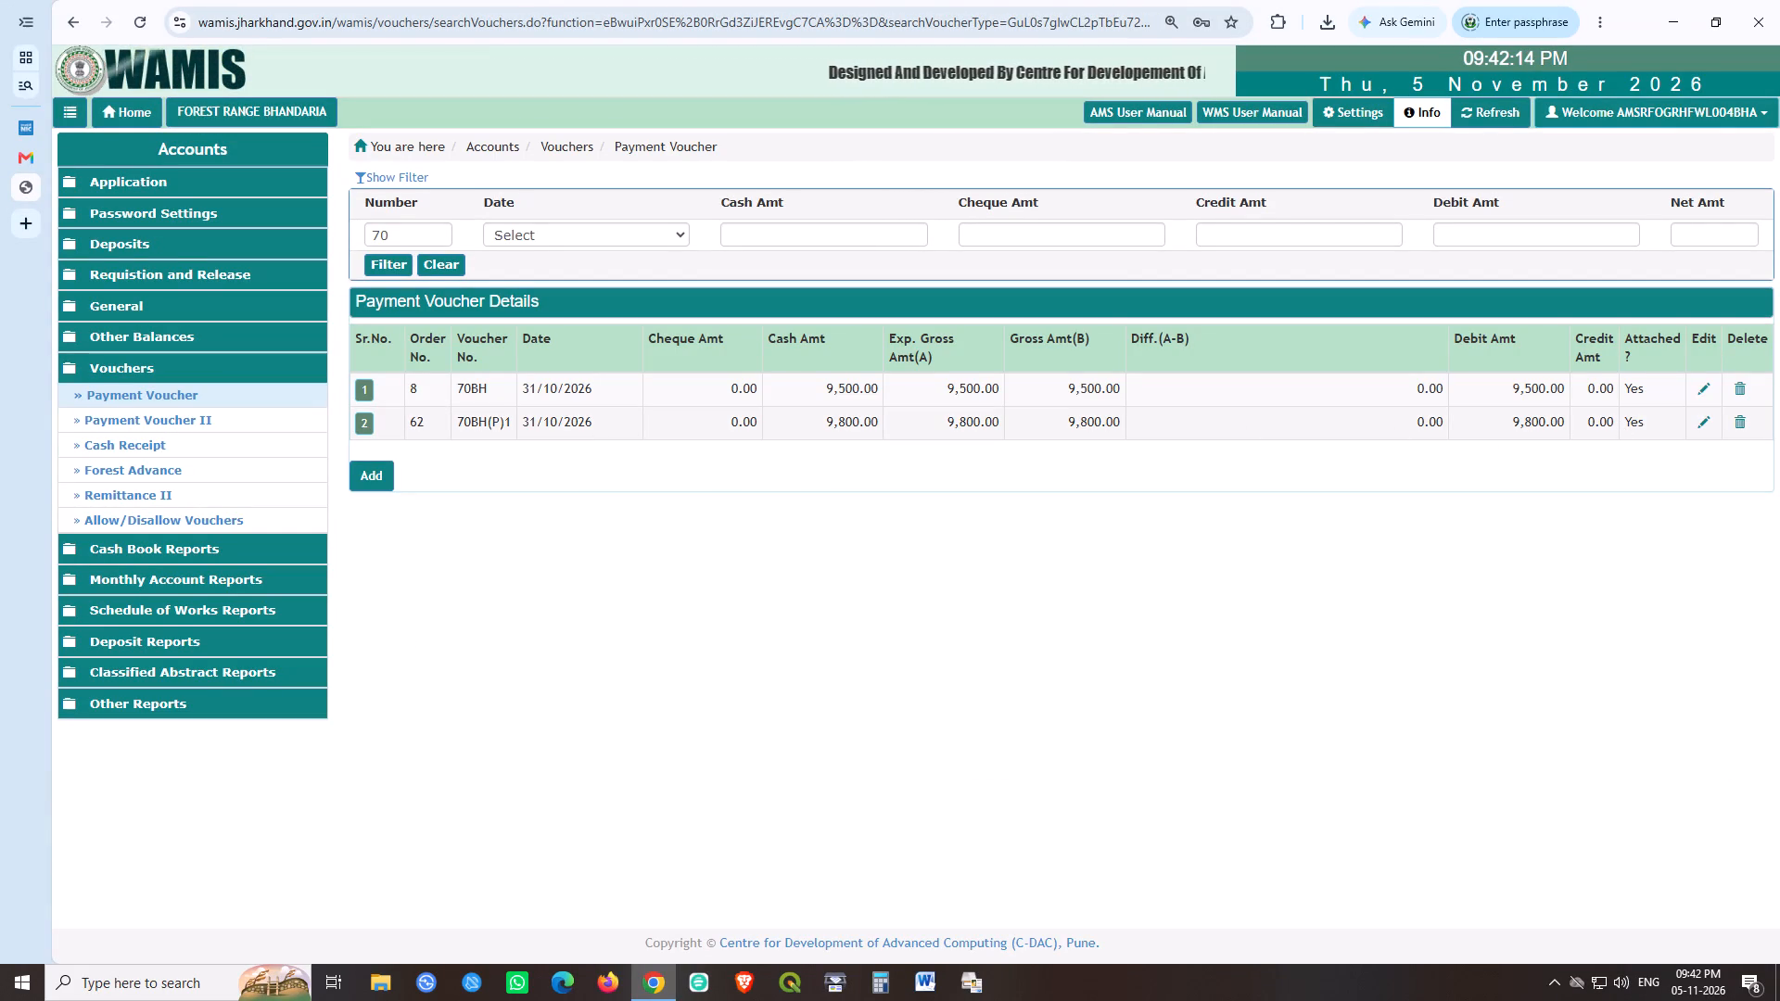
left_click(1705, 418)
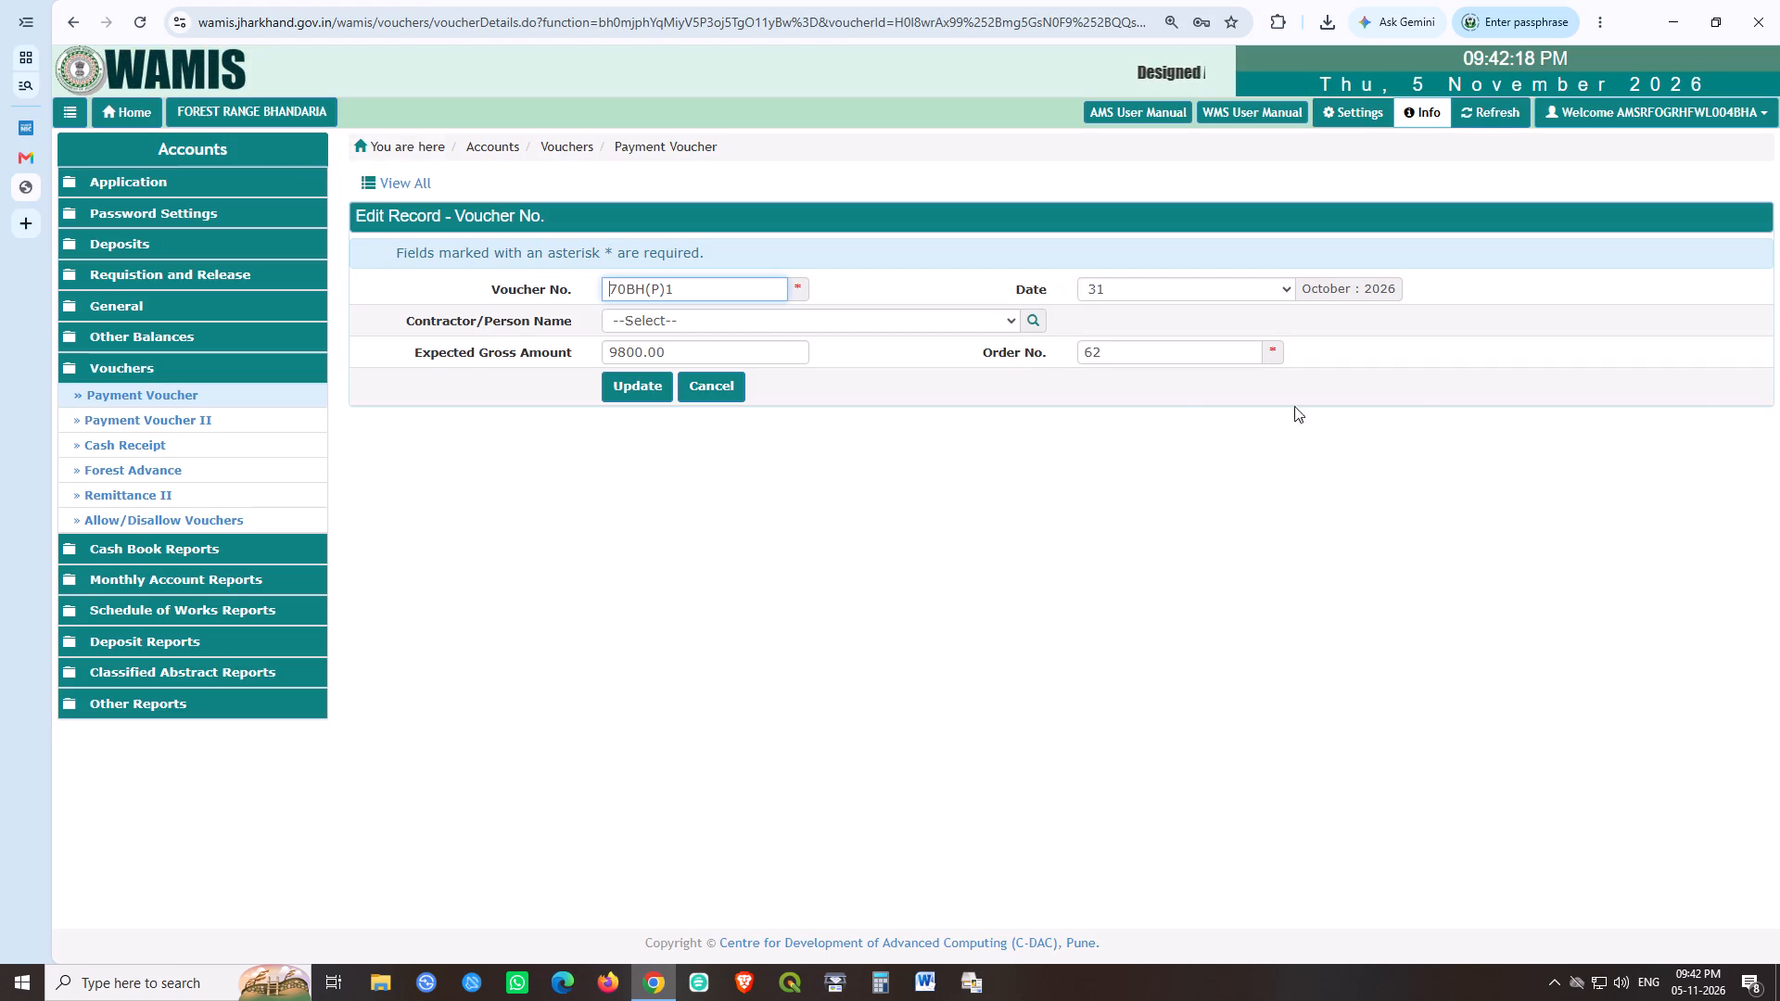
left_click(624, 287)
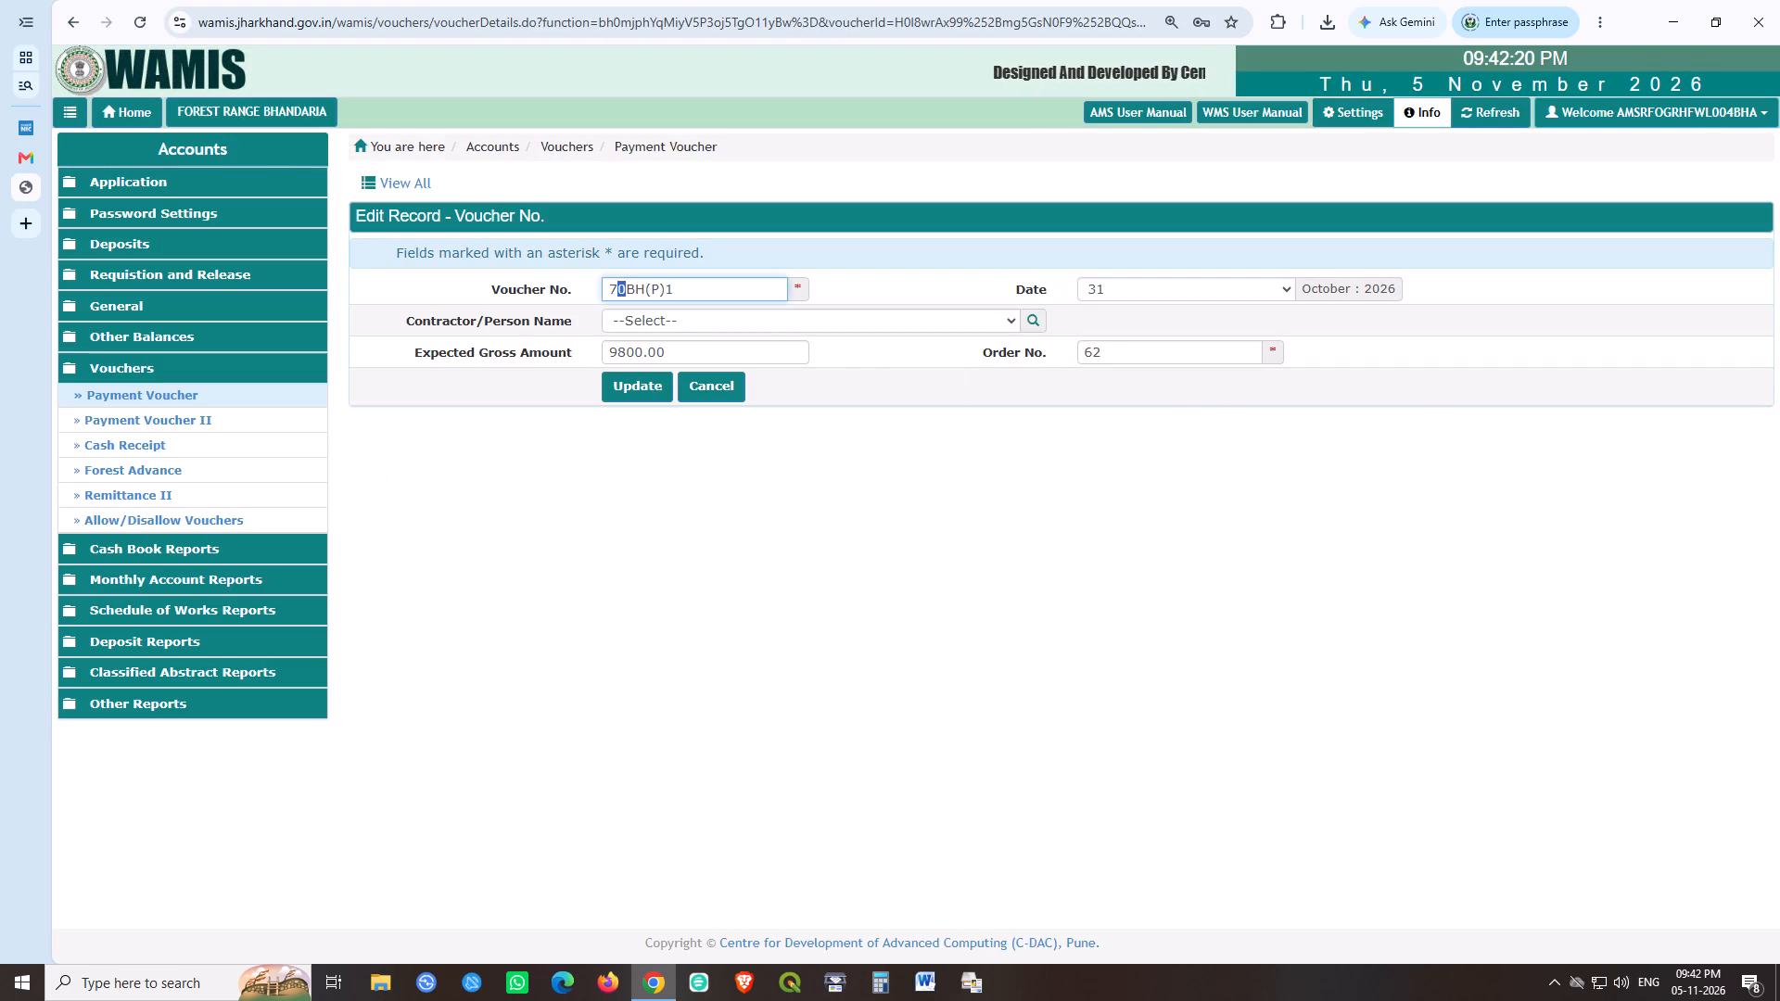
key("1")
left_click(622, 381)
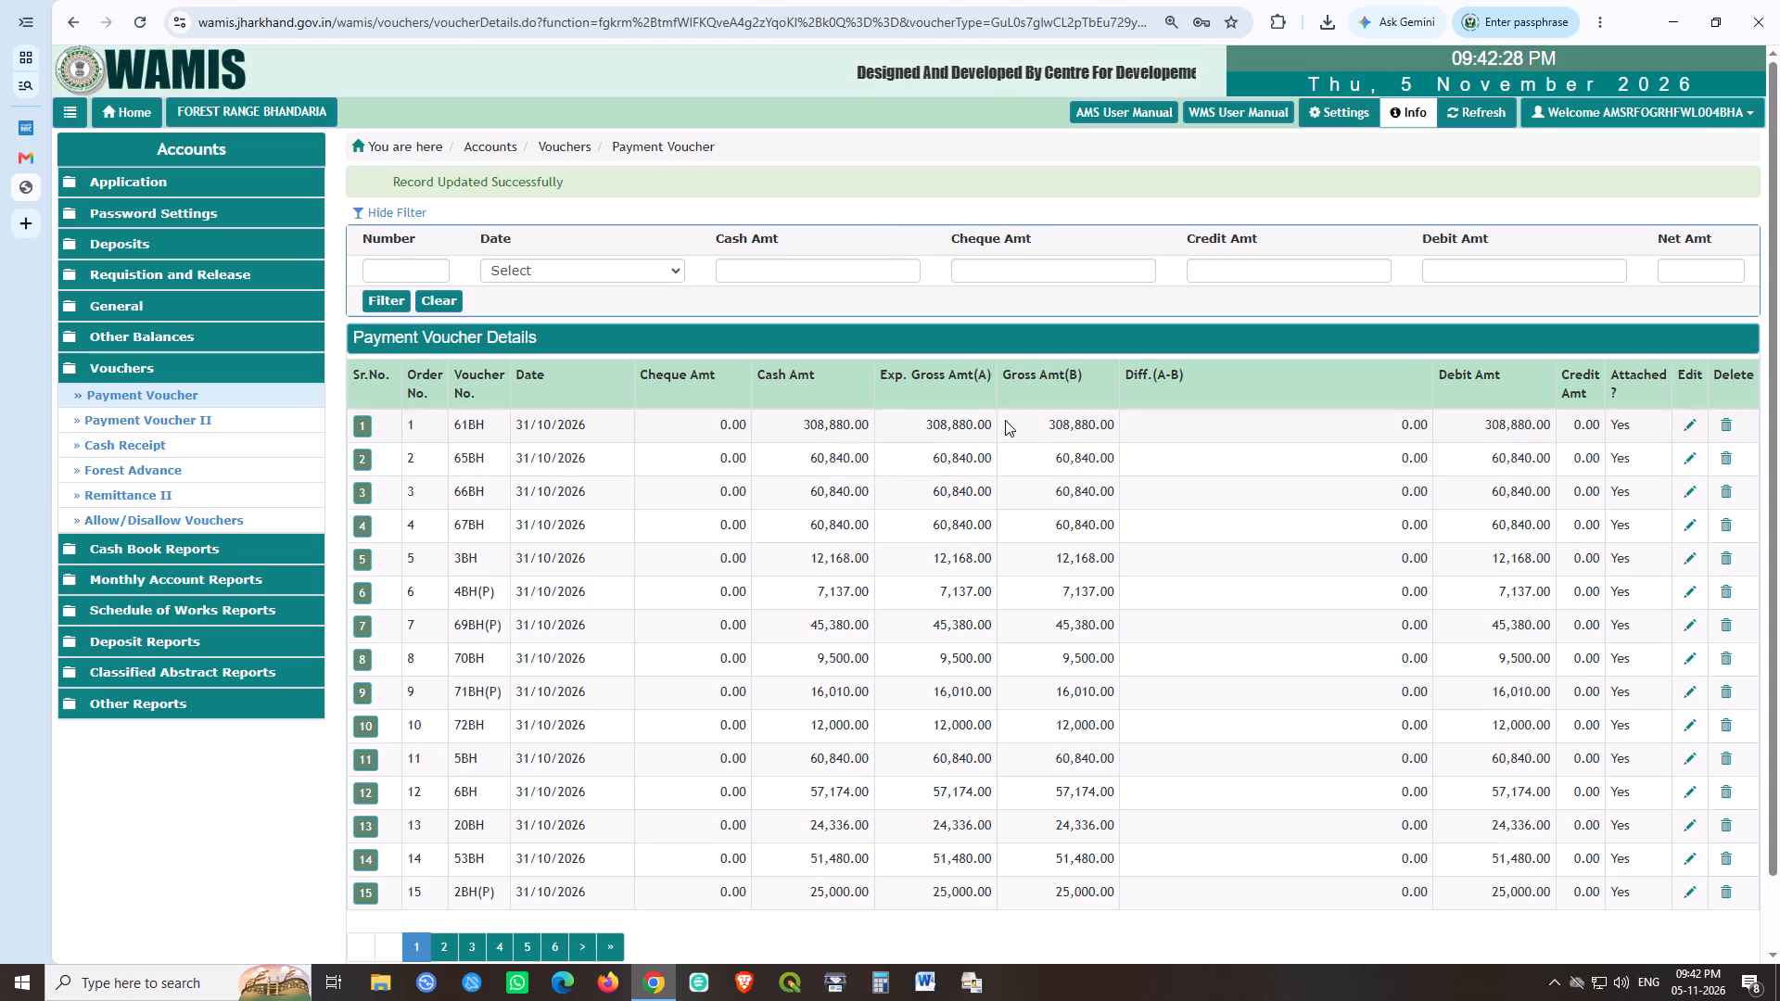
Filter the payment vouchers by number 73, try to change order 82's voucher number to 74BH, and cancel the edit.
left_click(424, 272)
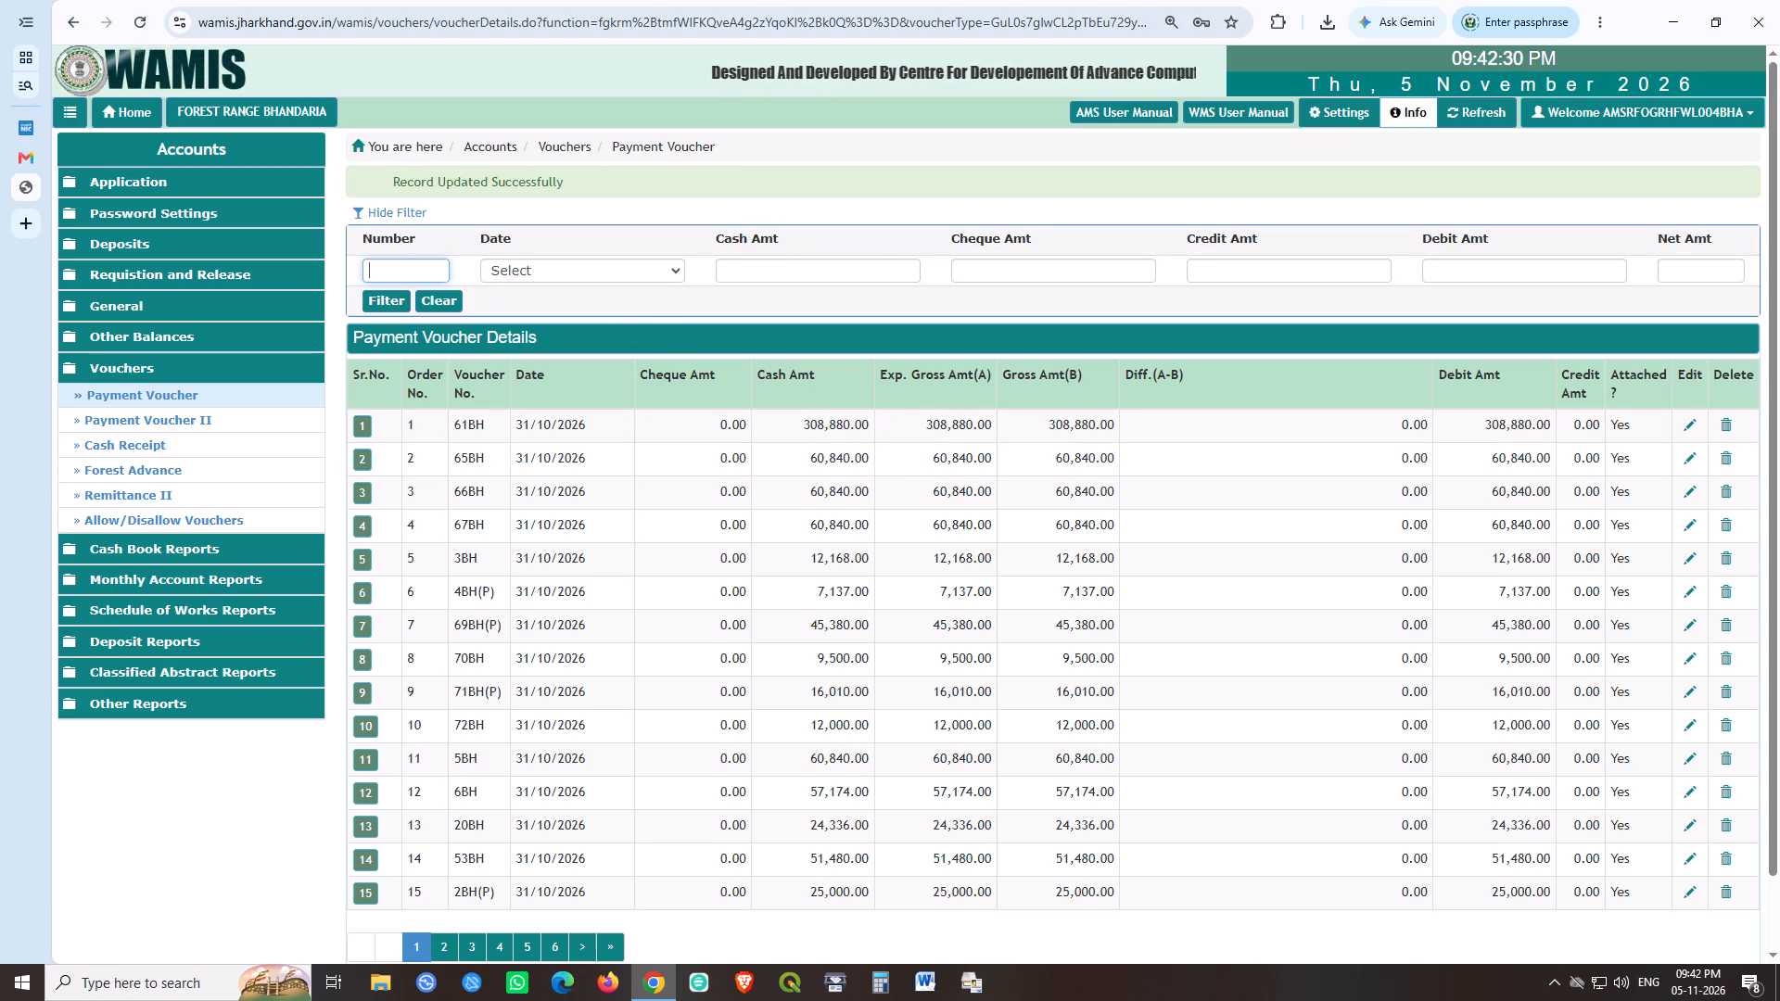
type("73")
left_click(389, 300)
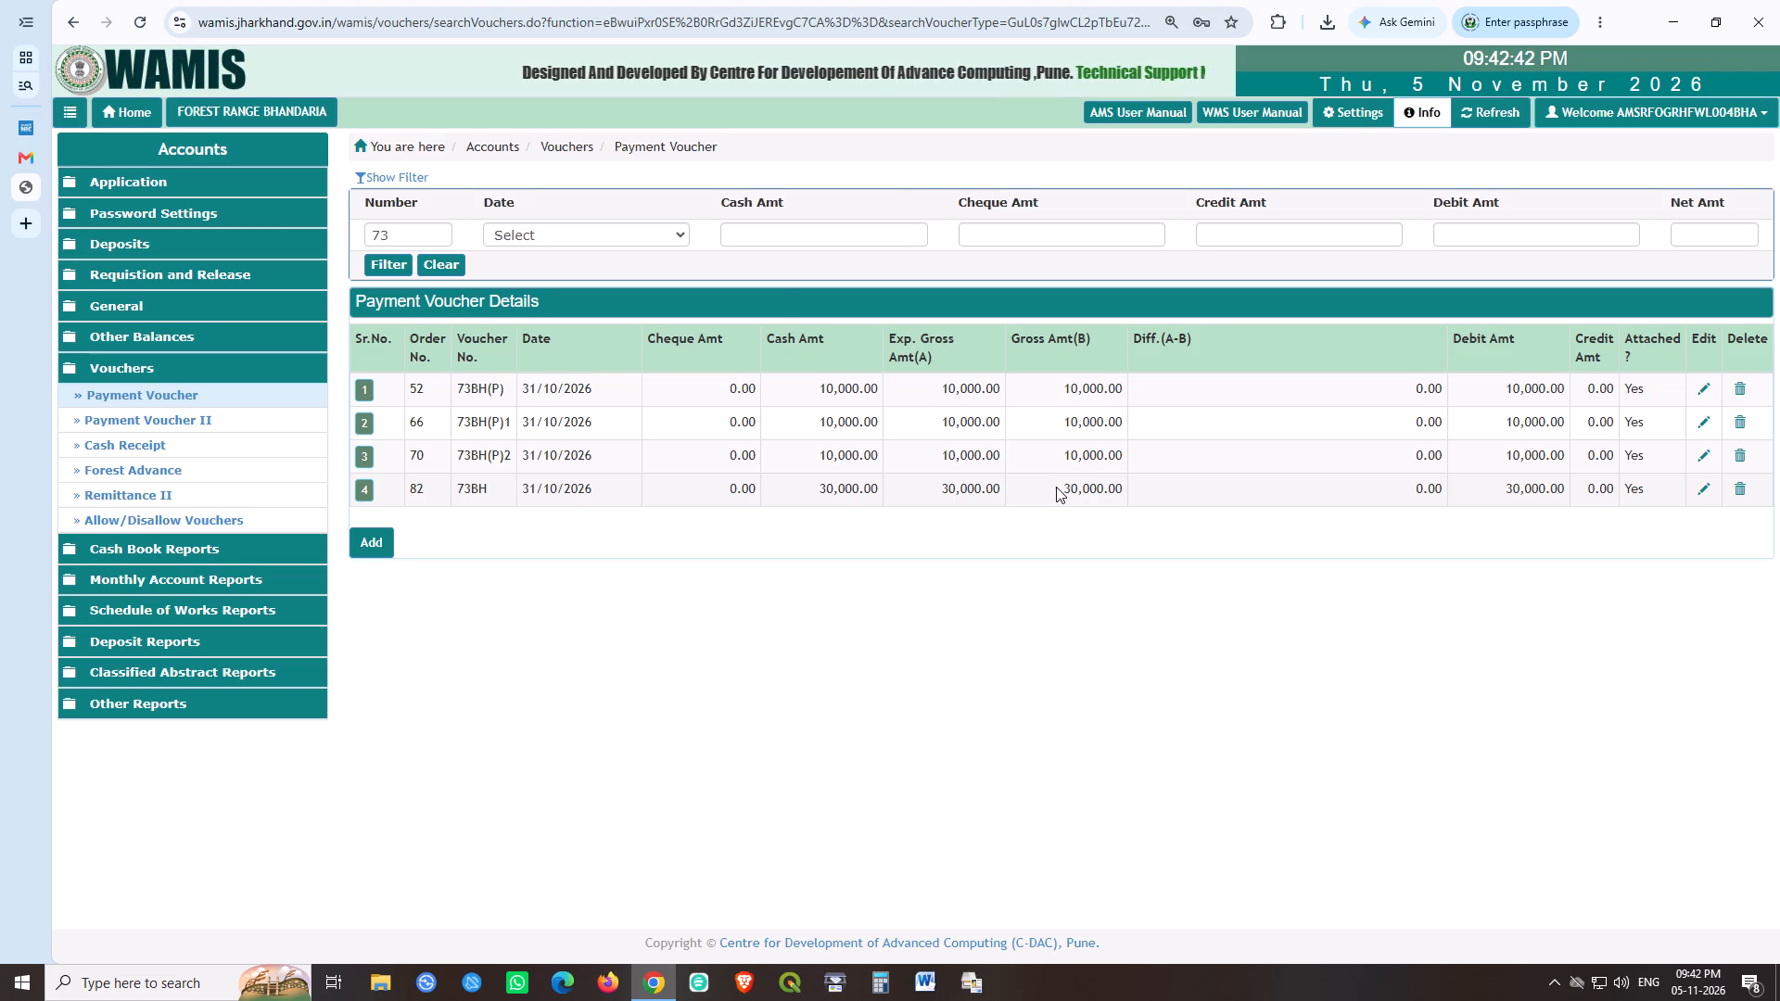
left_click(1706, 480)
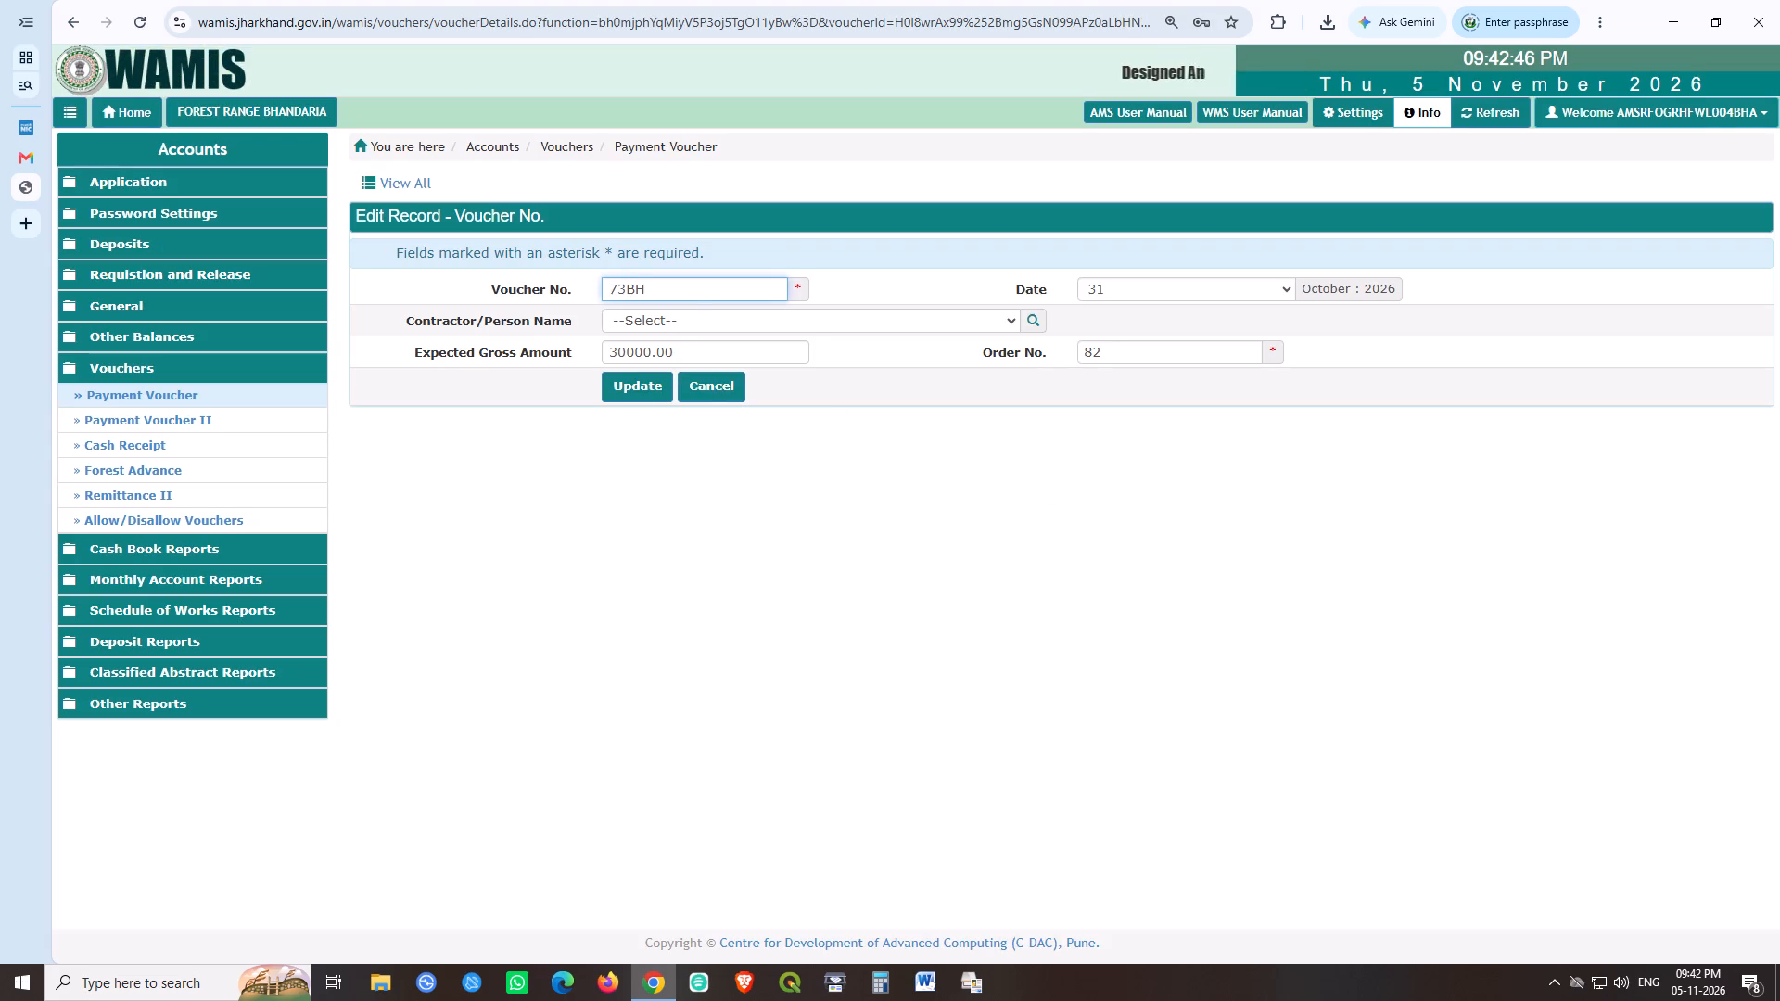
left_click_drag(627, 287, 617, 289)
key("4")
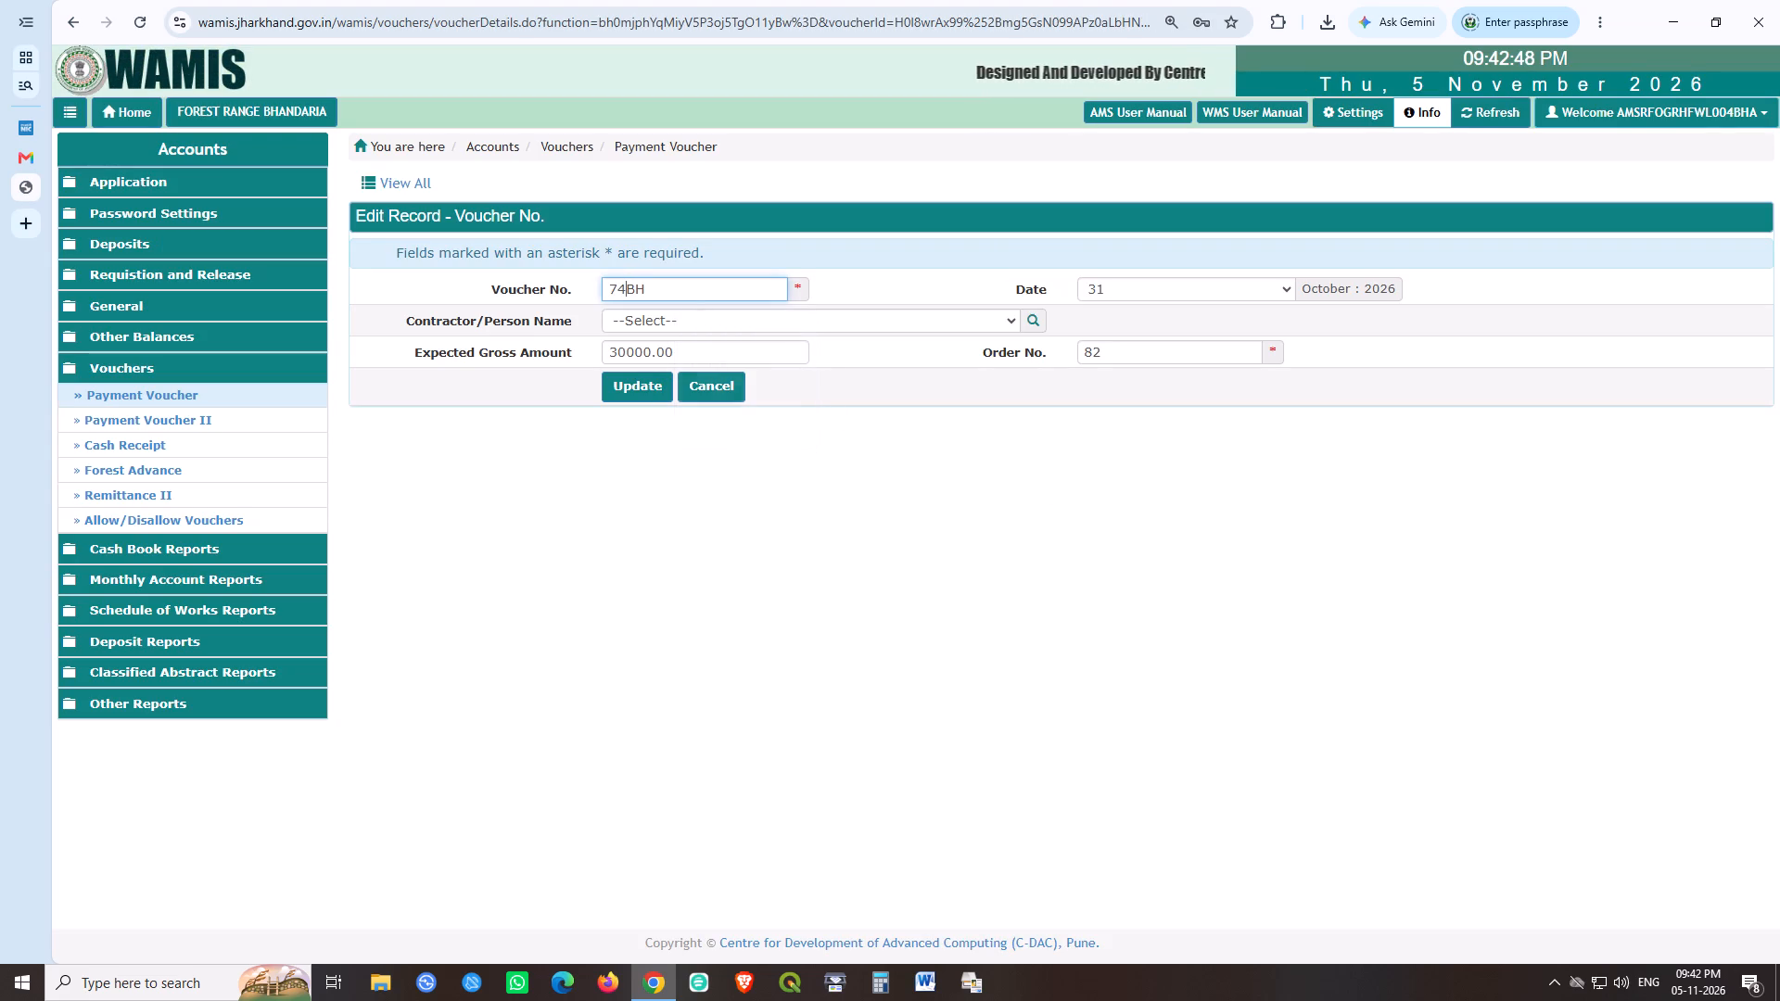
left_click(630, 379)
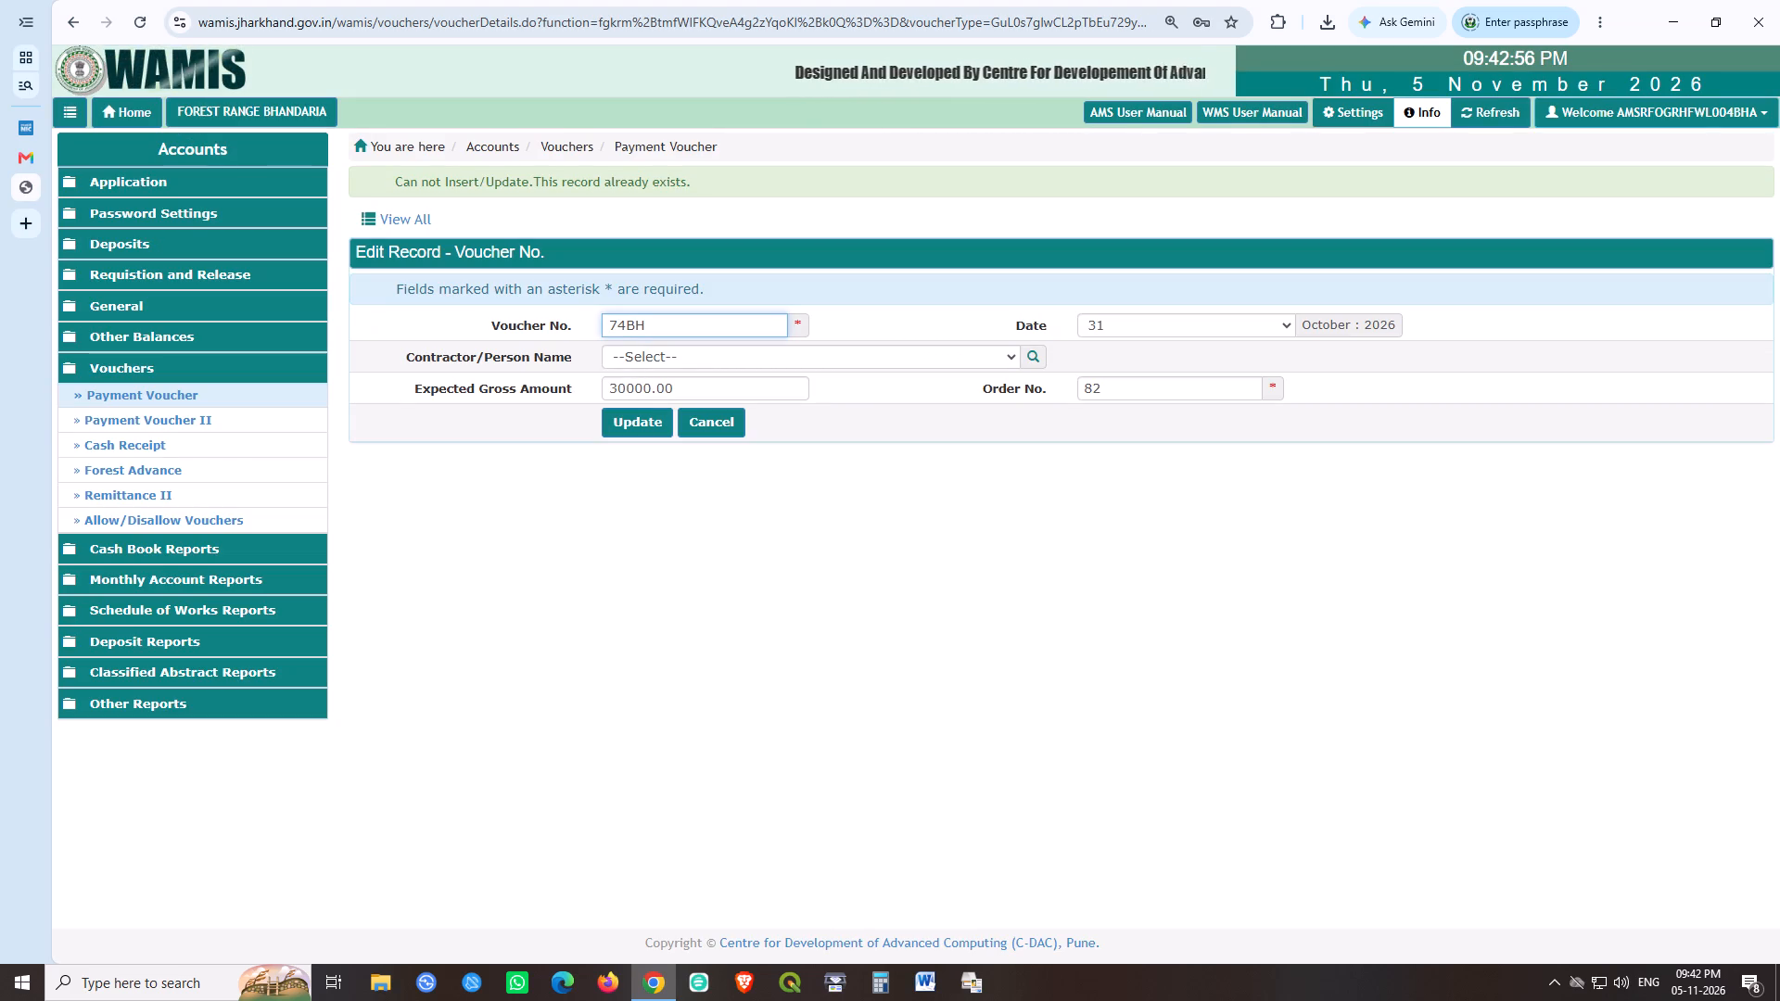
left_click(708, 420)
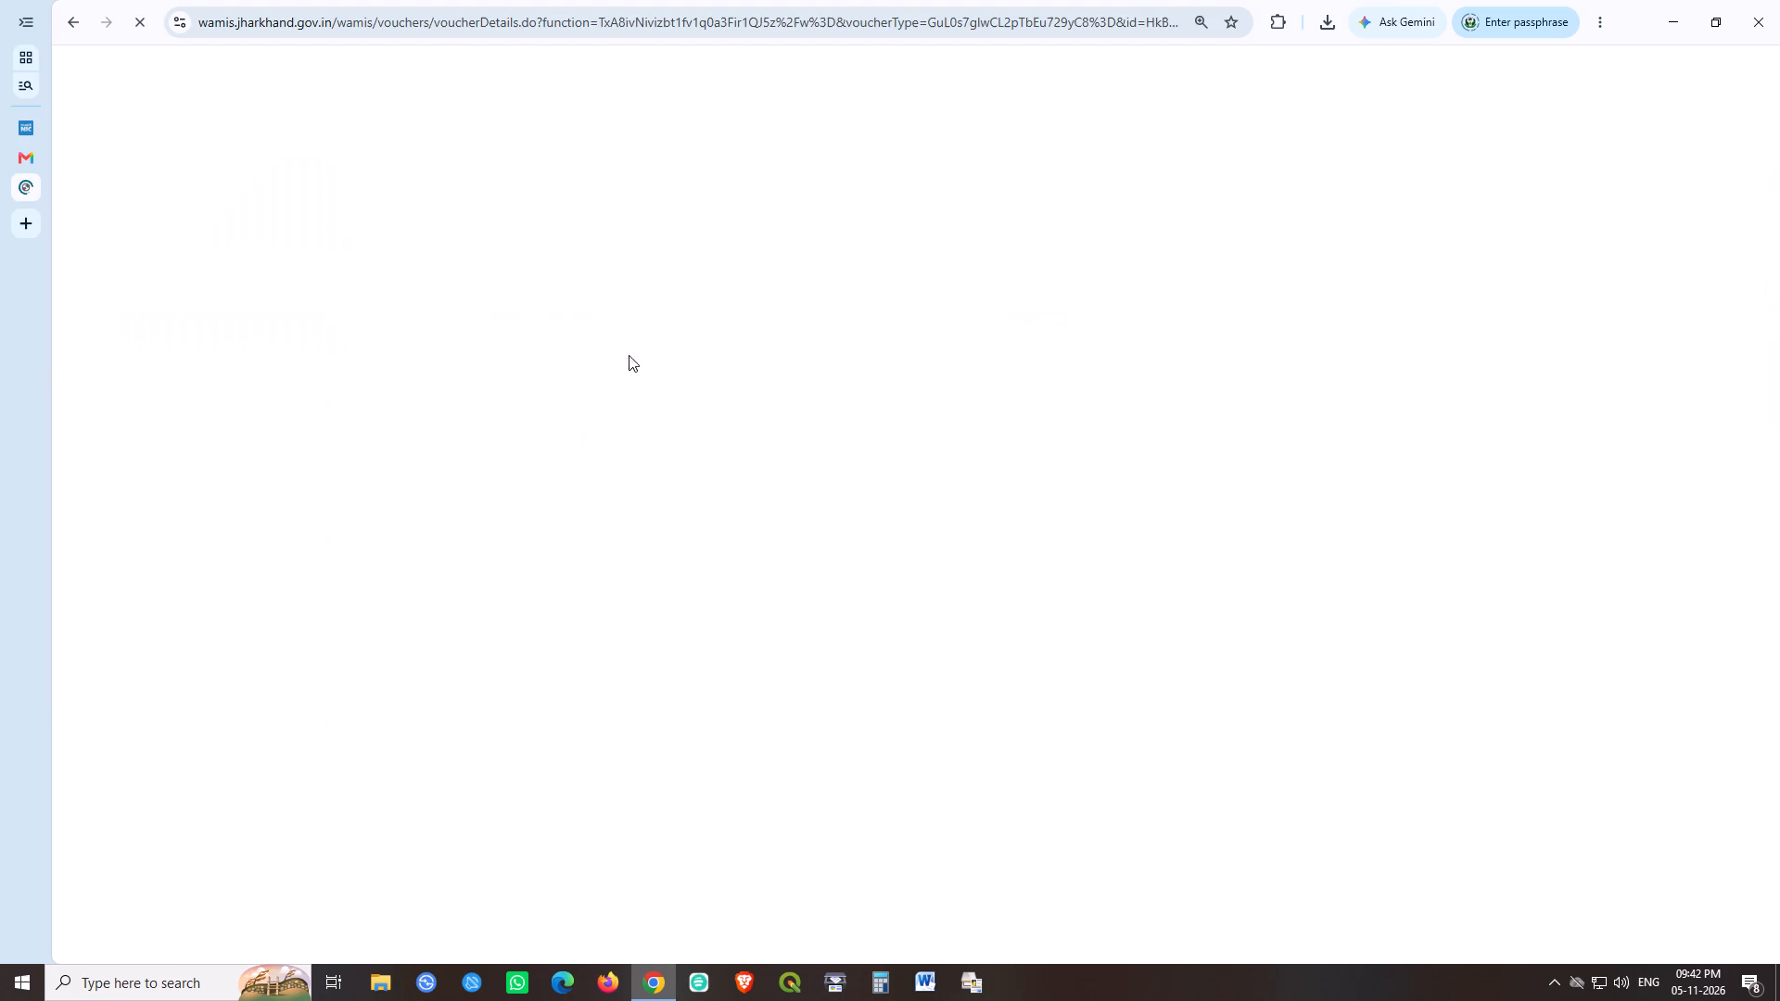
Filter the payment vouchers by number 75, change order 84's voucher number to 76BH and update the record.
left_click(397, 234)
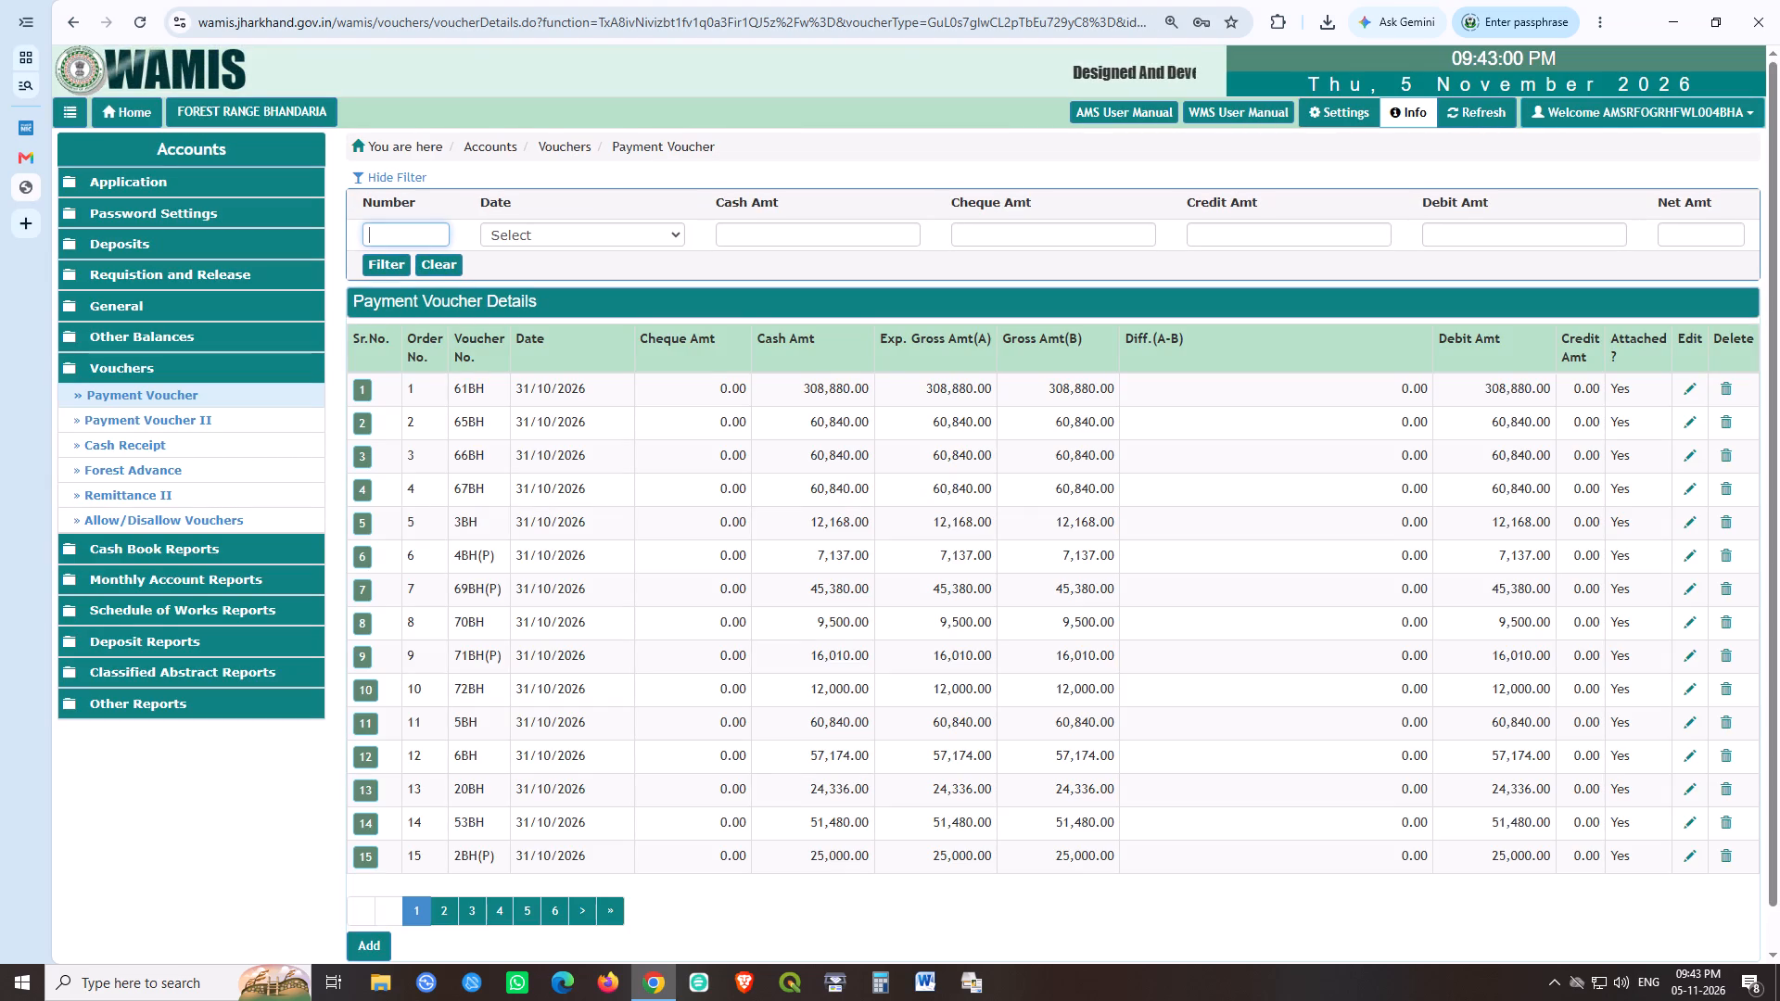
type("75")
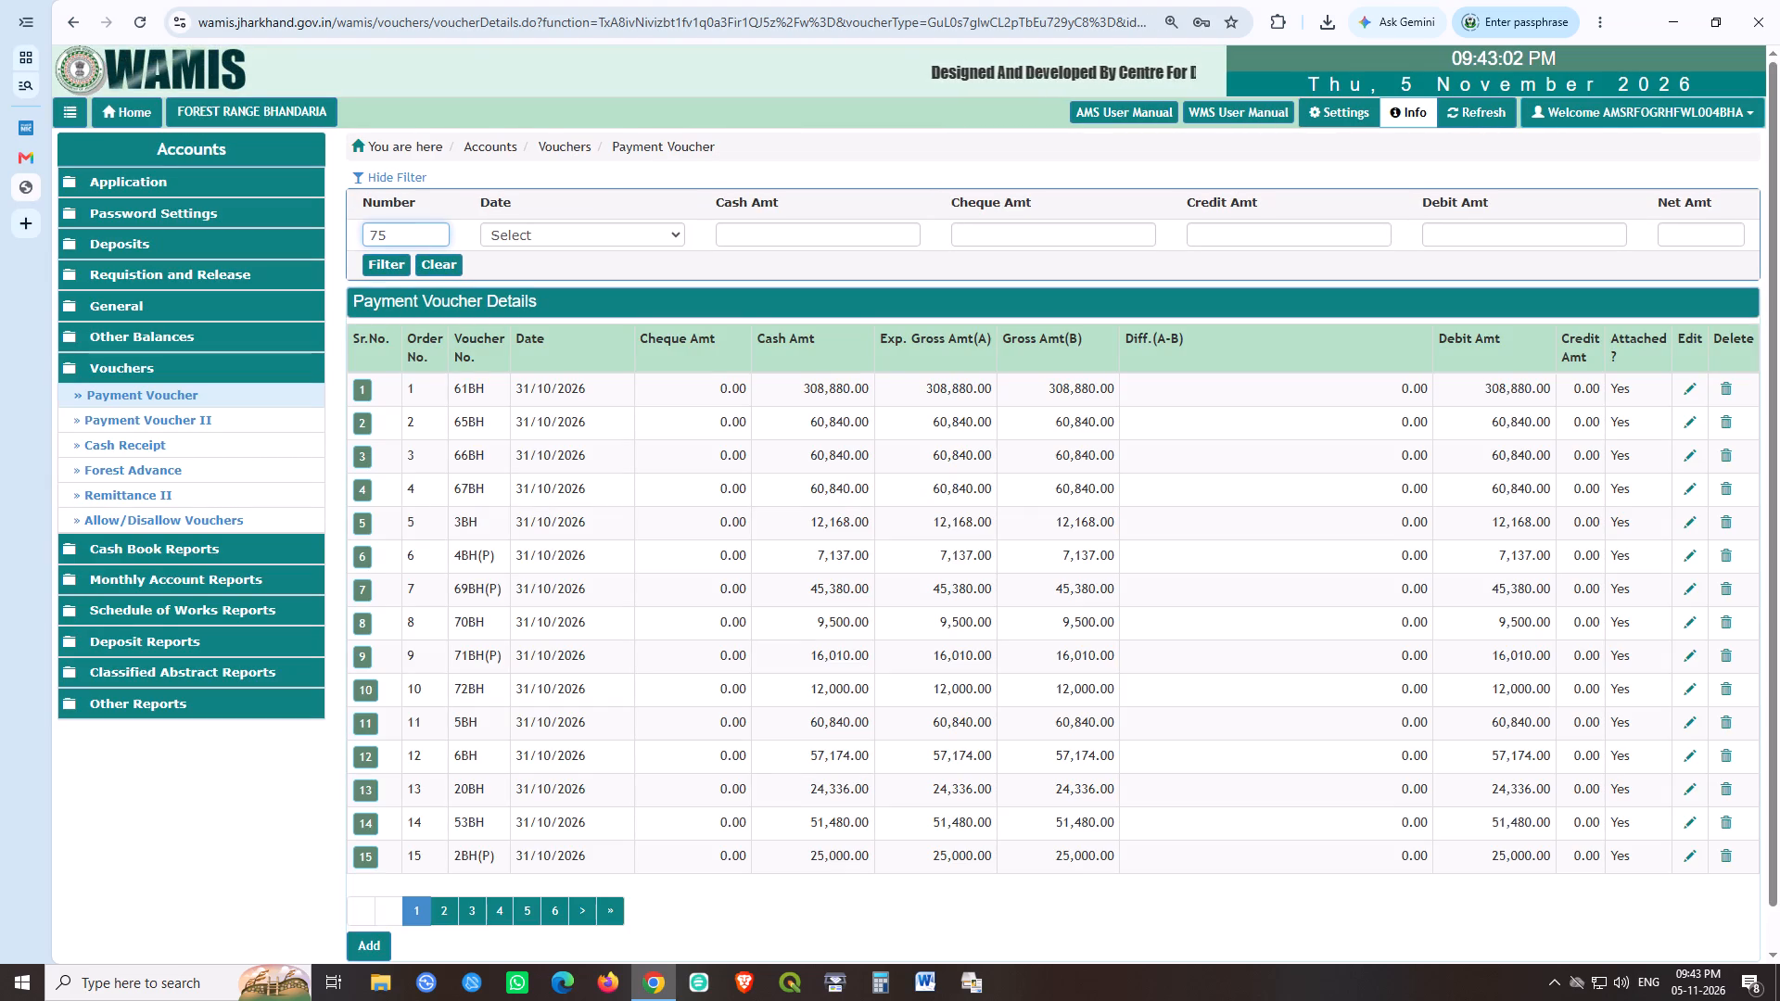
left_click(376, 264)
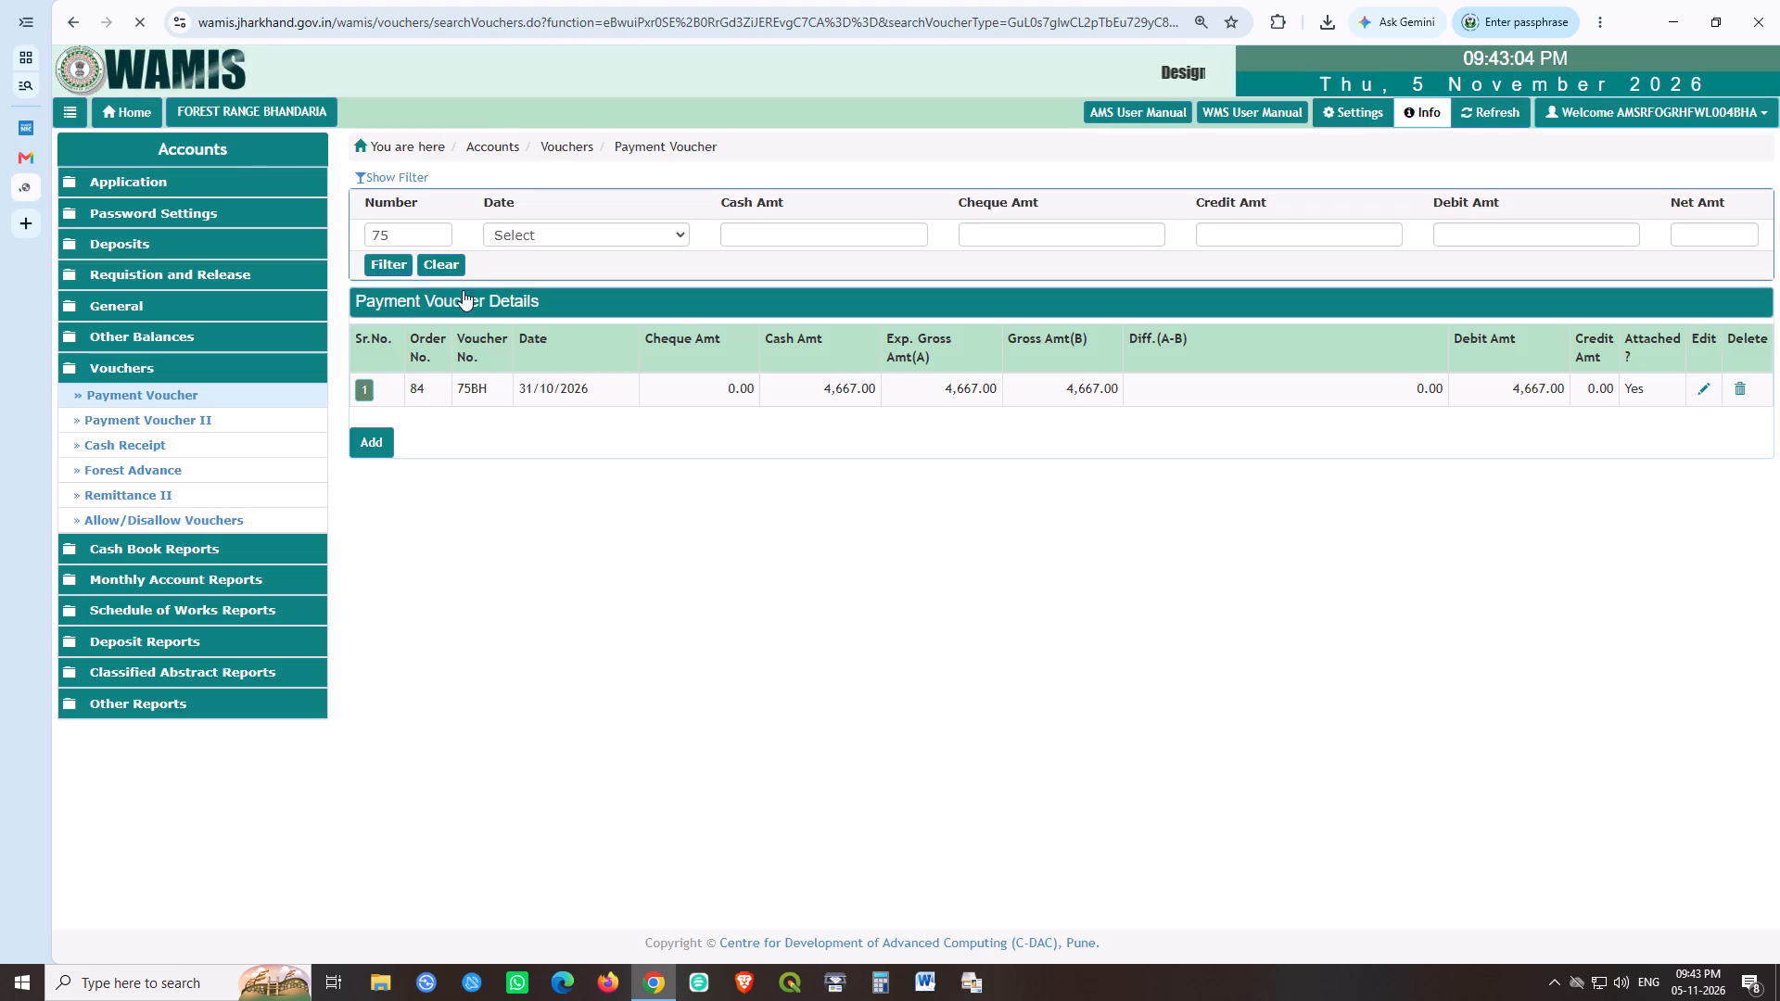
left_click(1708, 387)
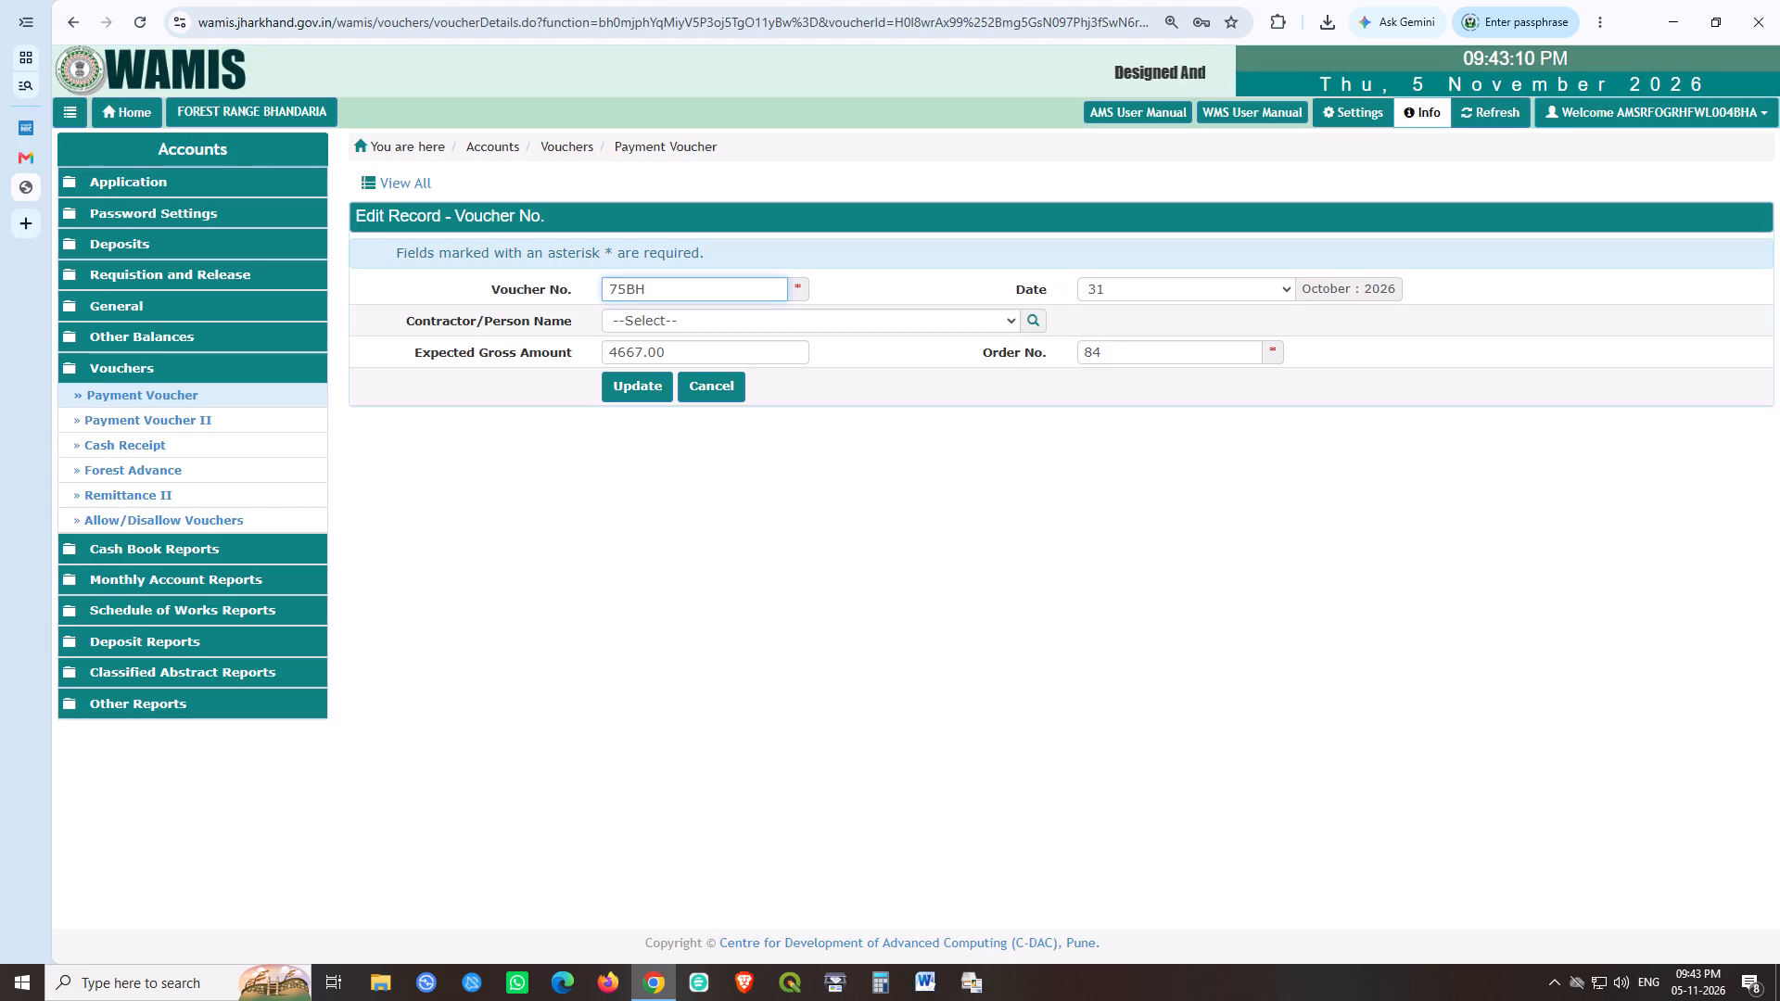
left_click(618, 289)
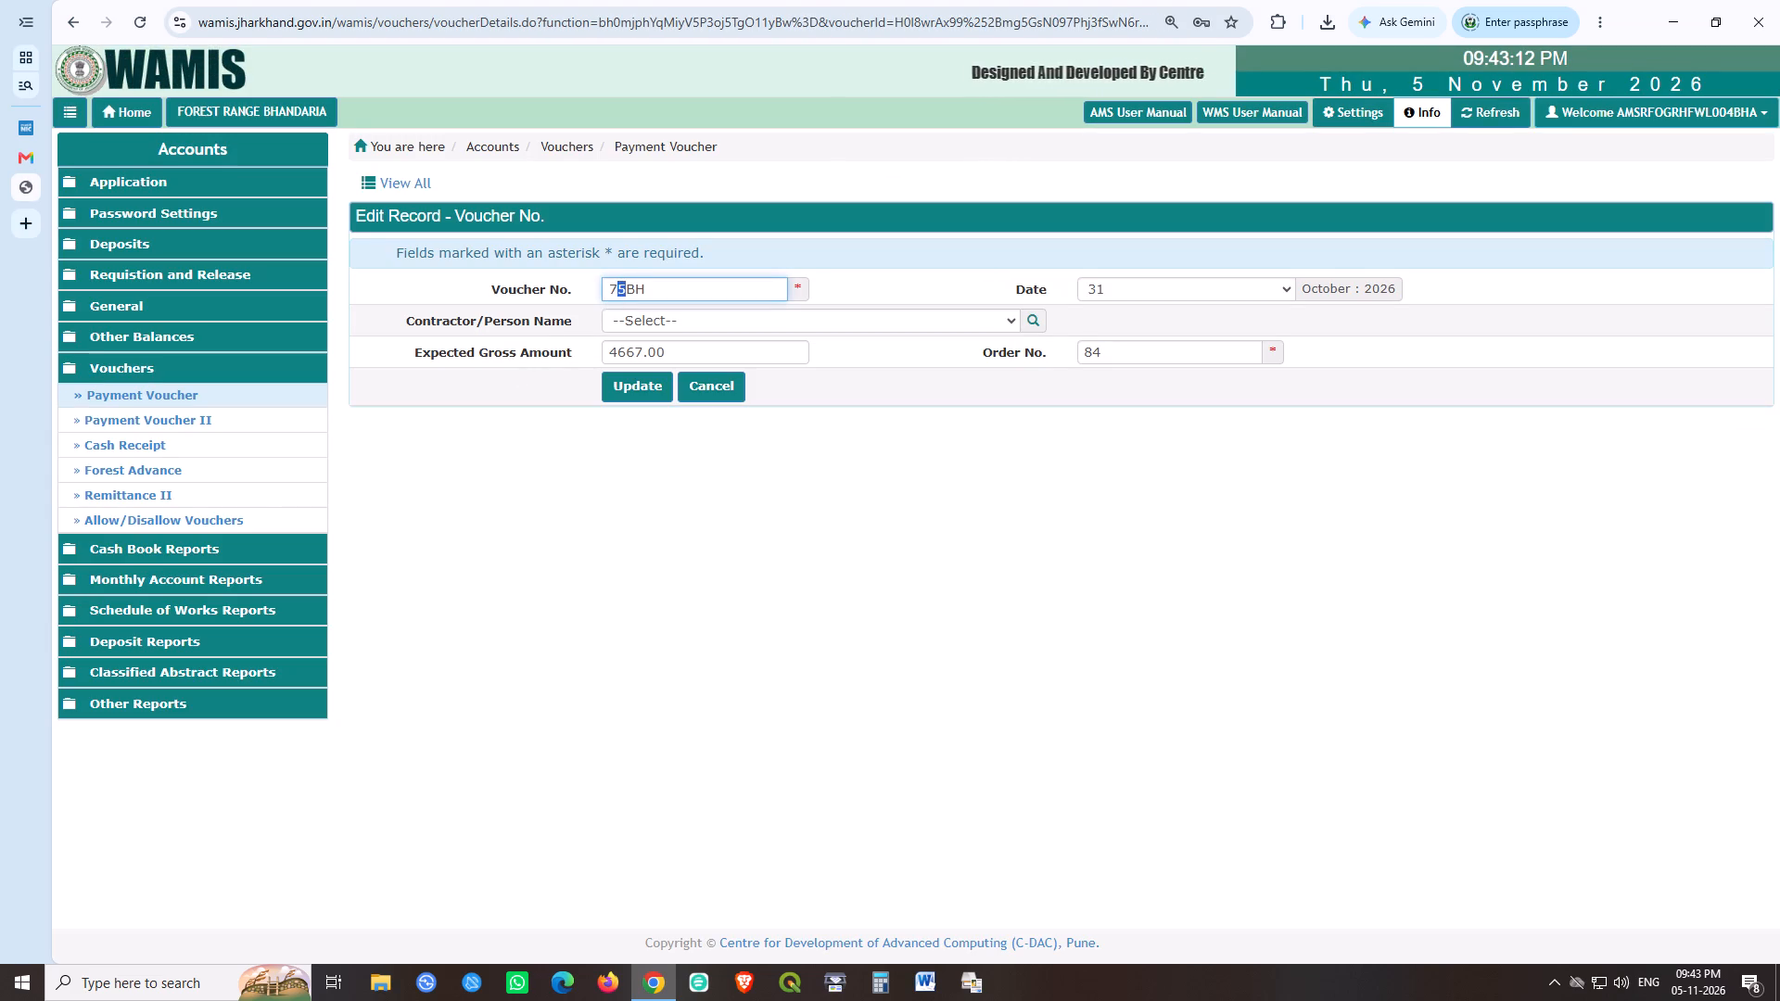
key("6")
left_click(624, 390)
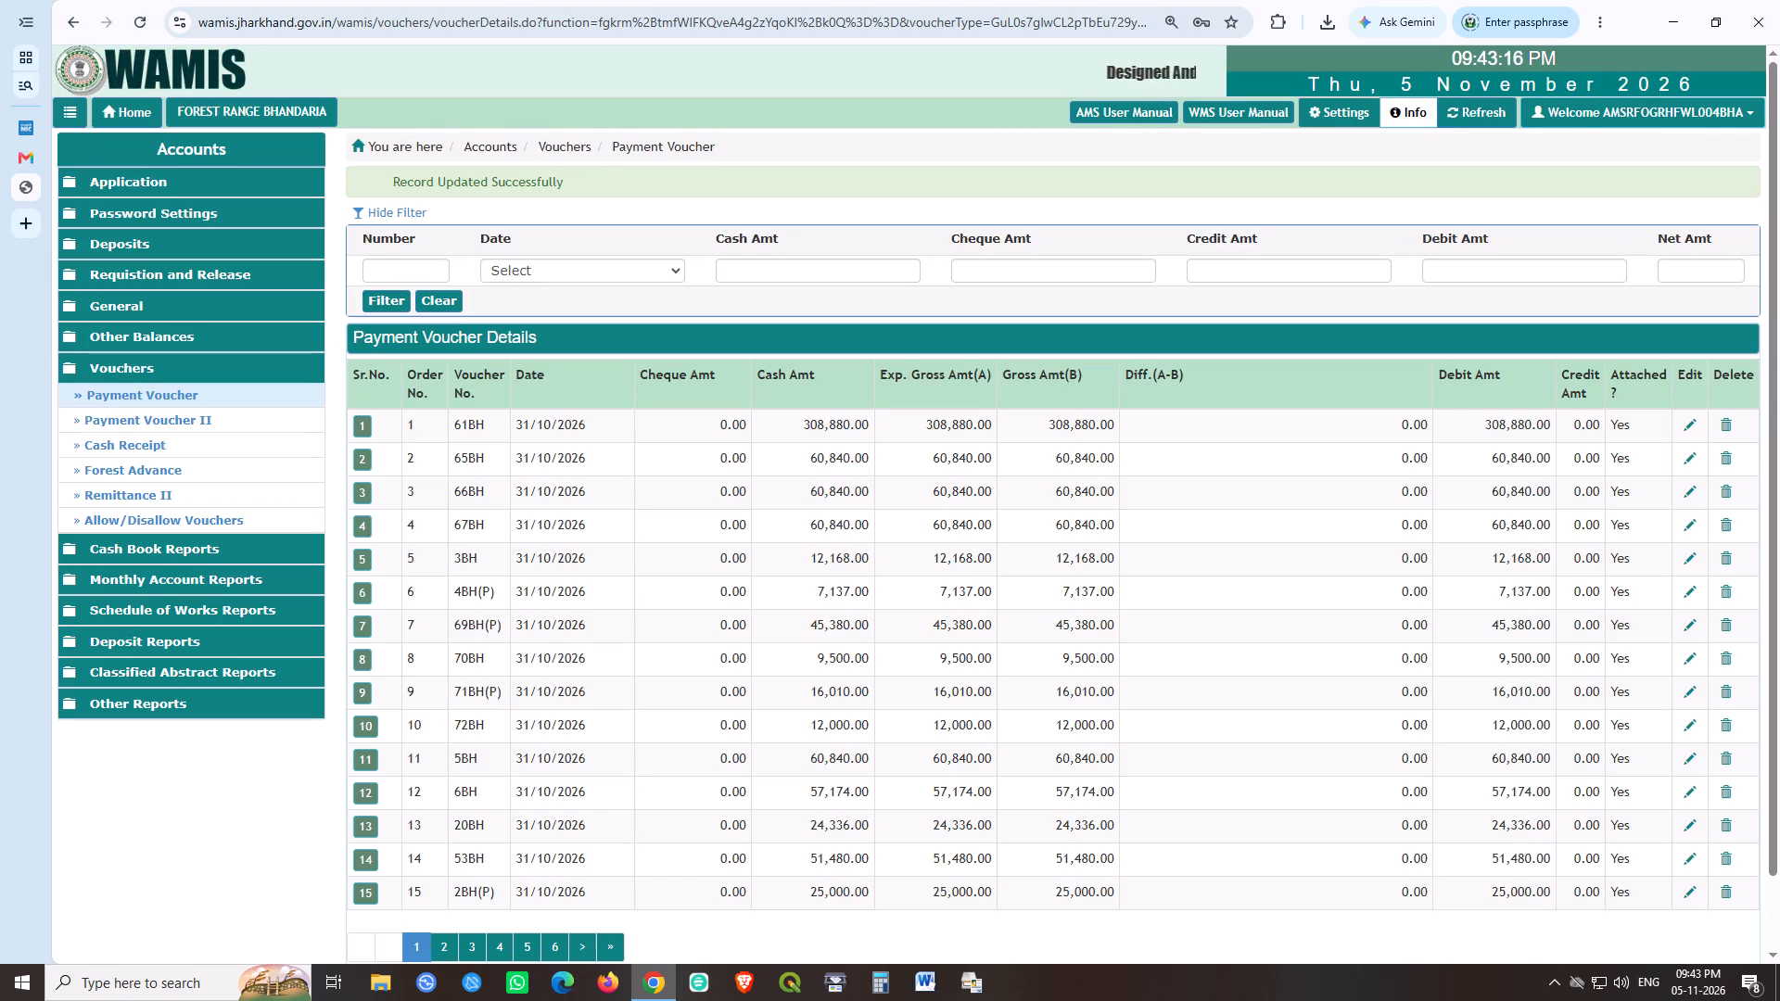
Filter the payment vouchers by number 74, change order 83's voucher number to 75BH and update the record.
left_click(403, 275)
type("74")
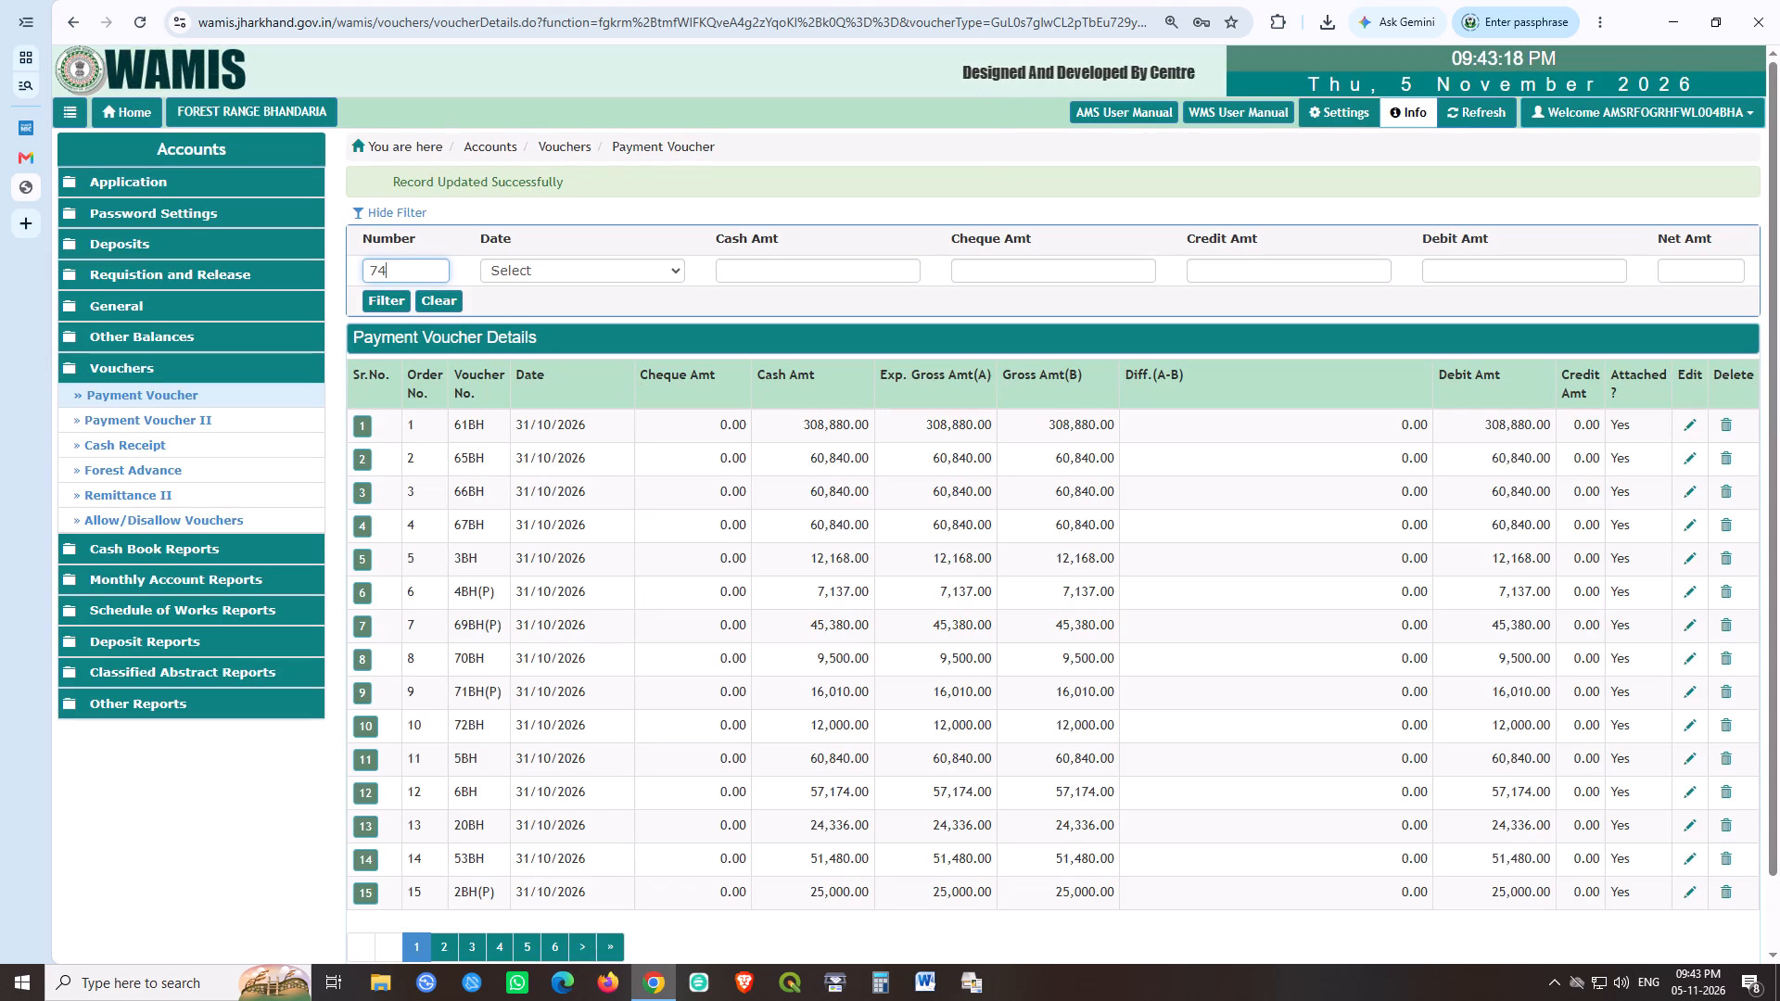
left_click(390, 295)
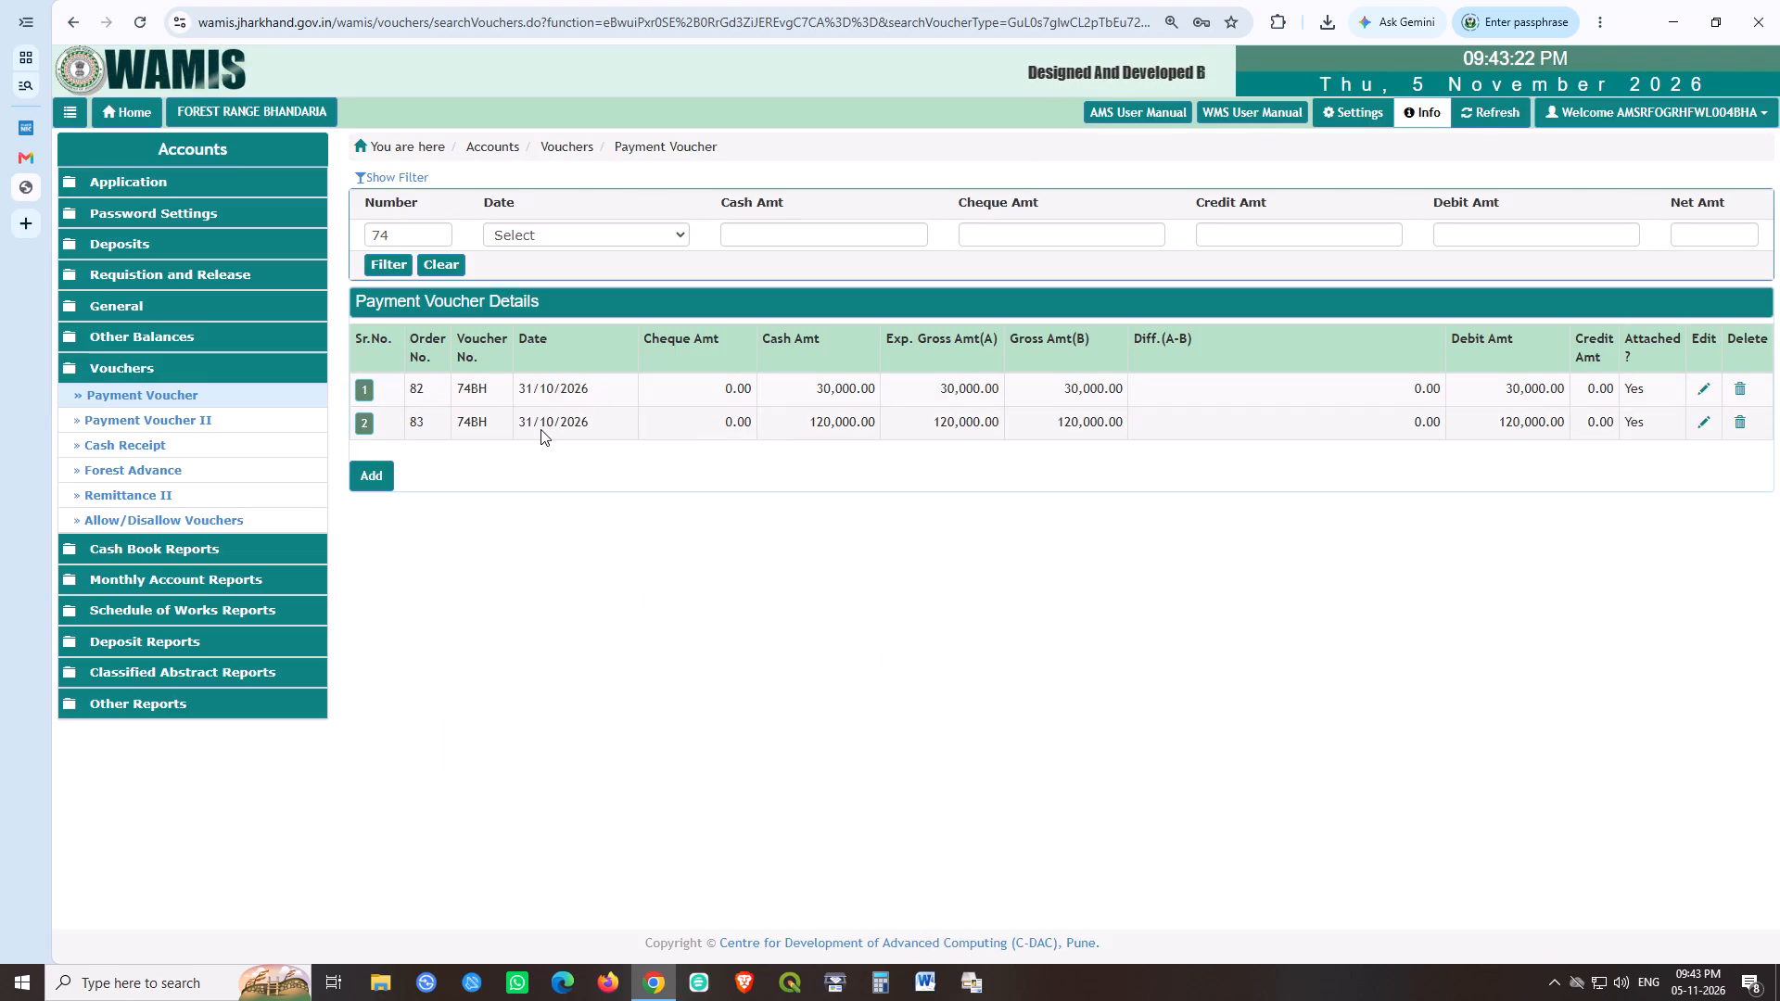
left_click(1707, 417)
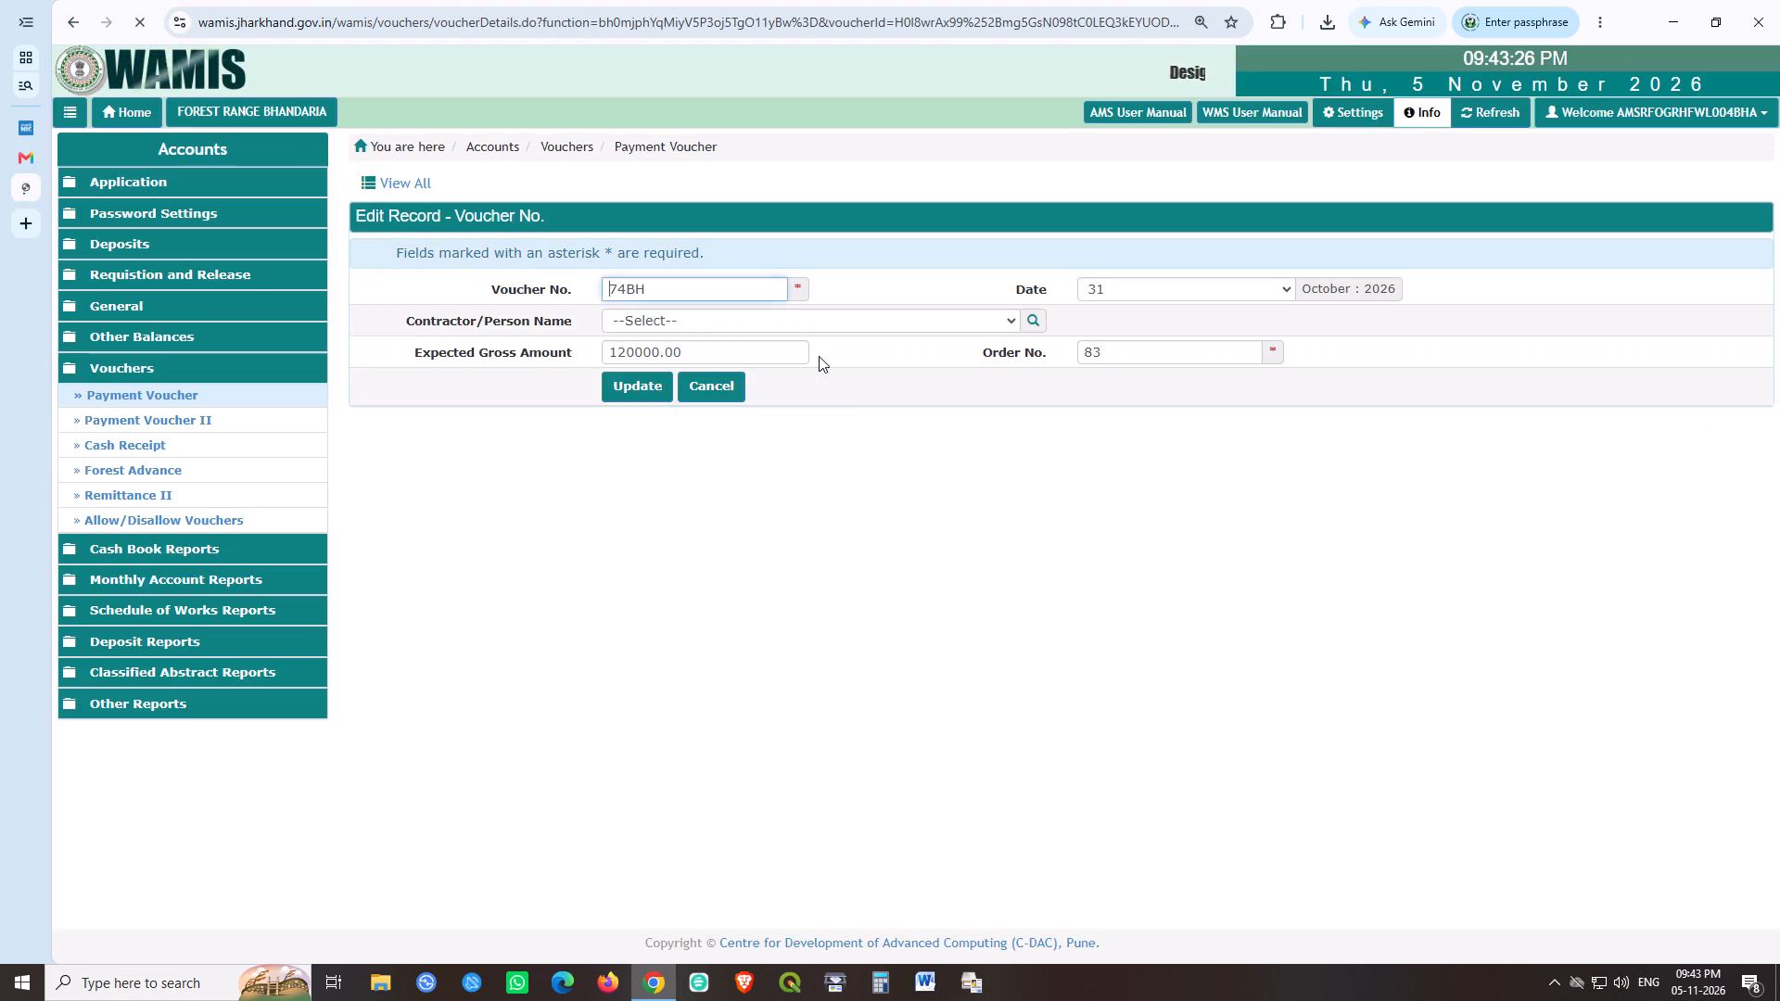
left_click(627, 293)
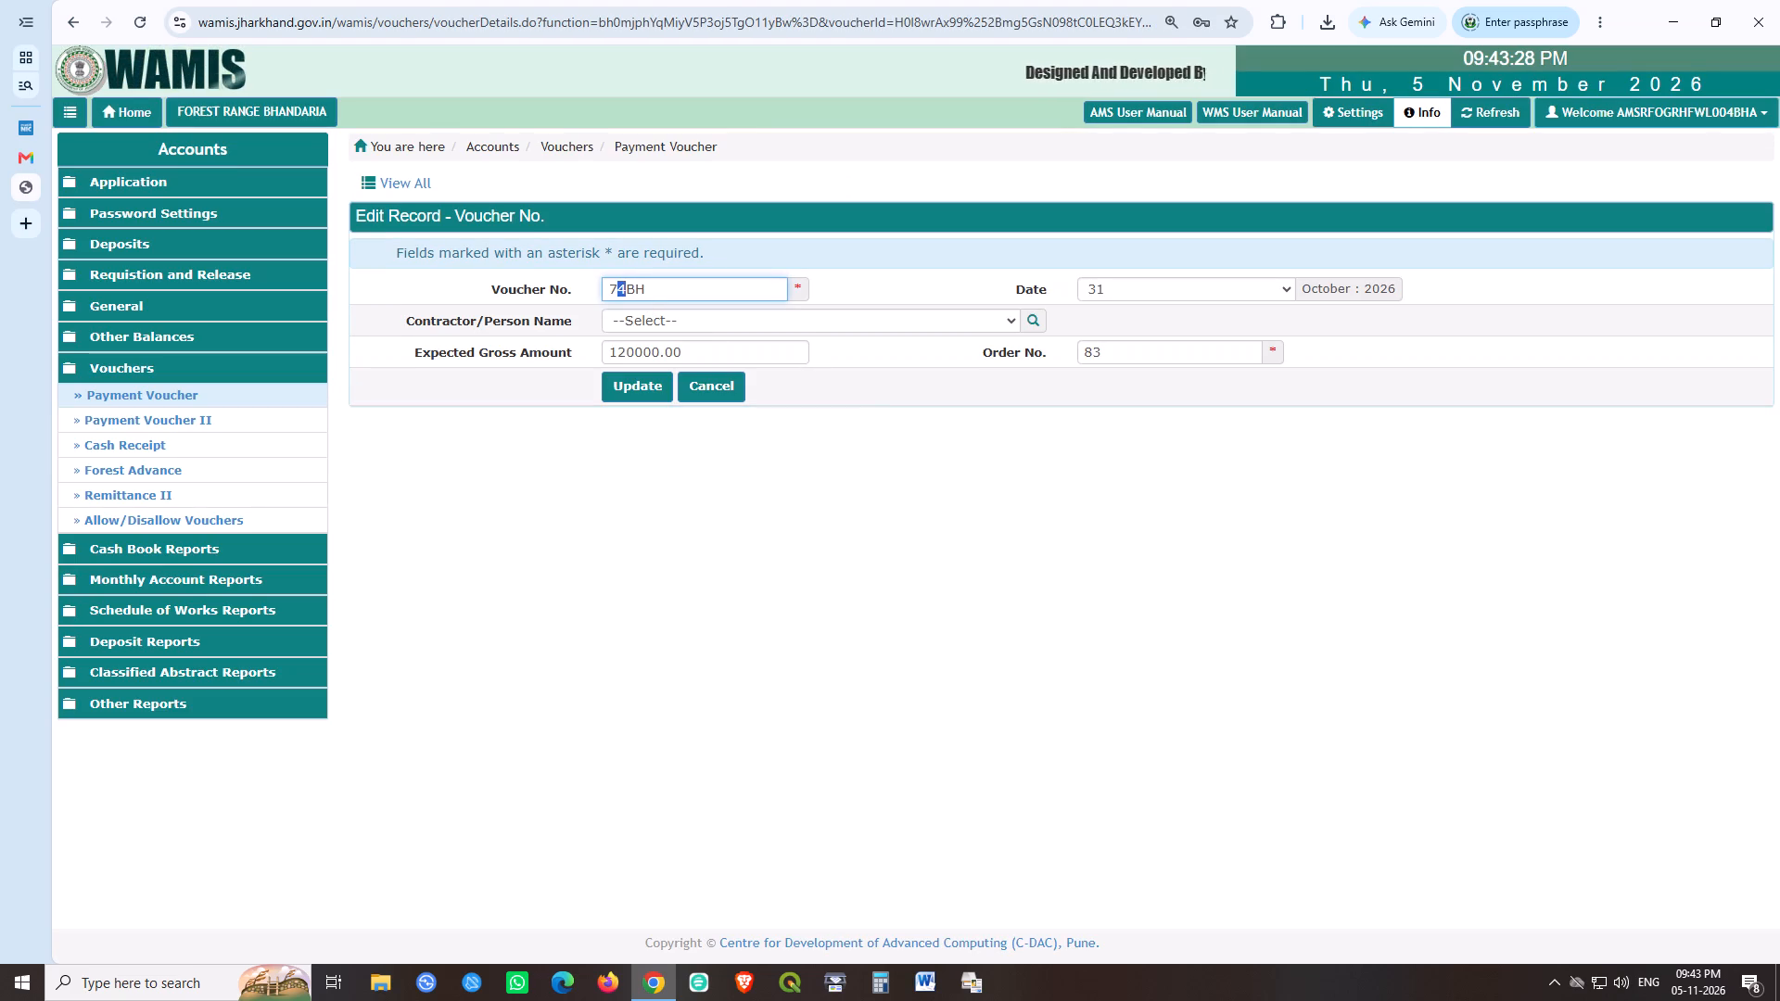
key("5")
left_click(636, 381)
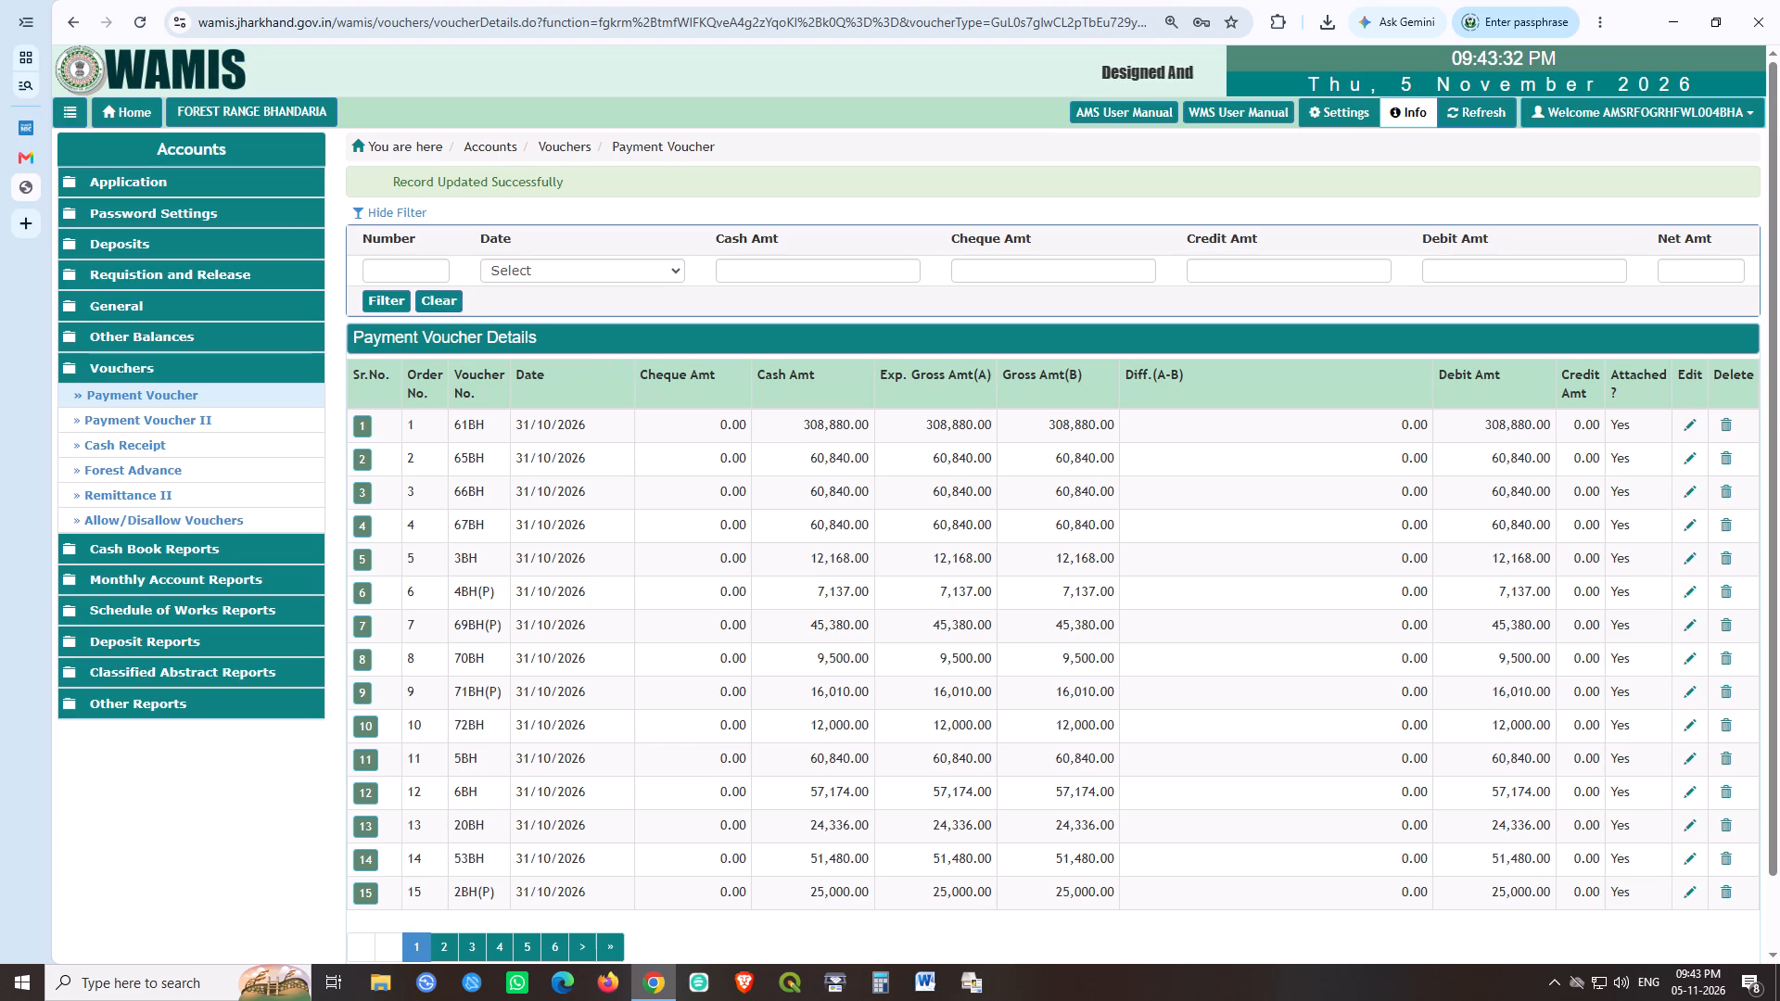
Check the voucher numbering by filtering for number 73 and viewing the last page of the full payment voucher list.
left_click(394, 264)
type("73")
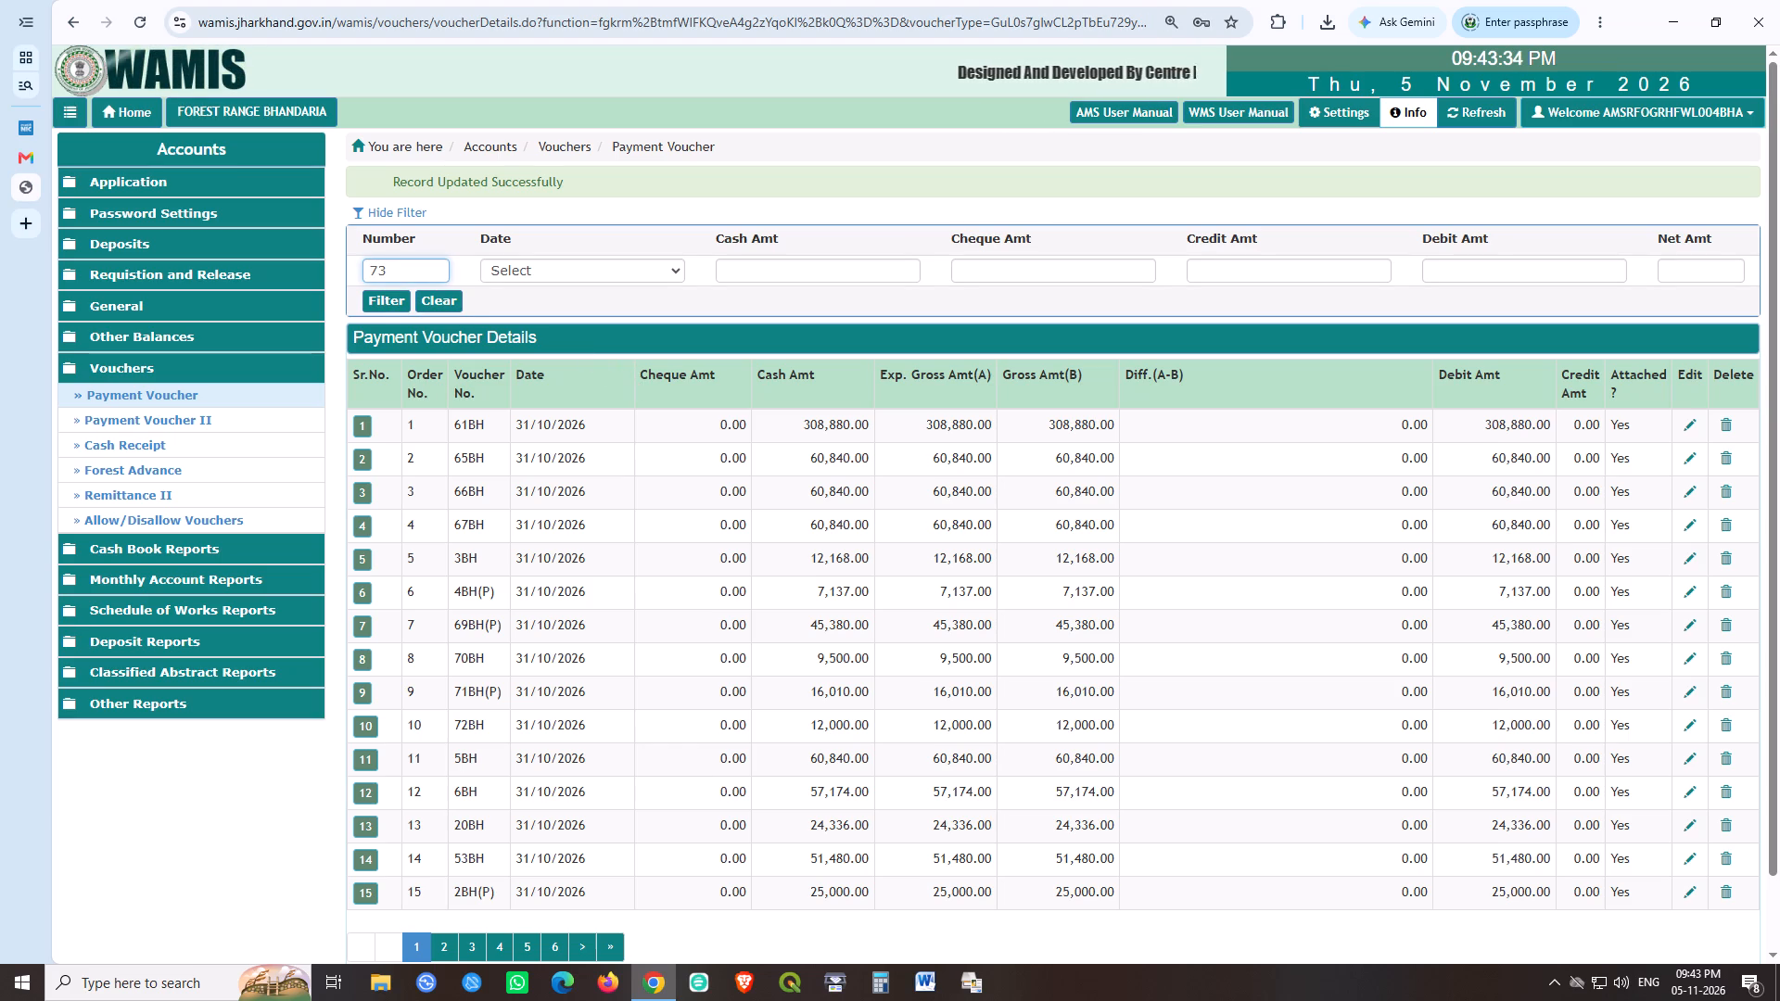
left_click(385, 301)
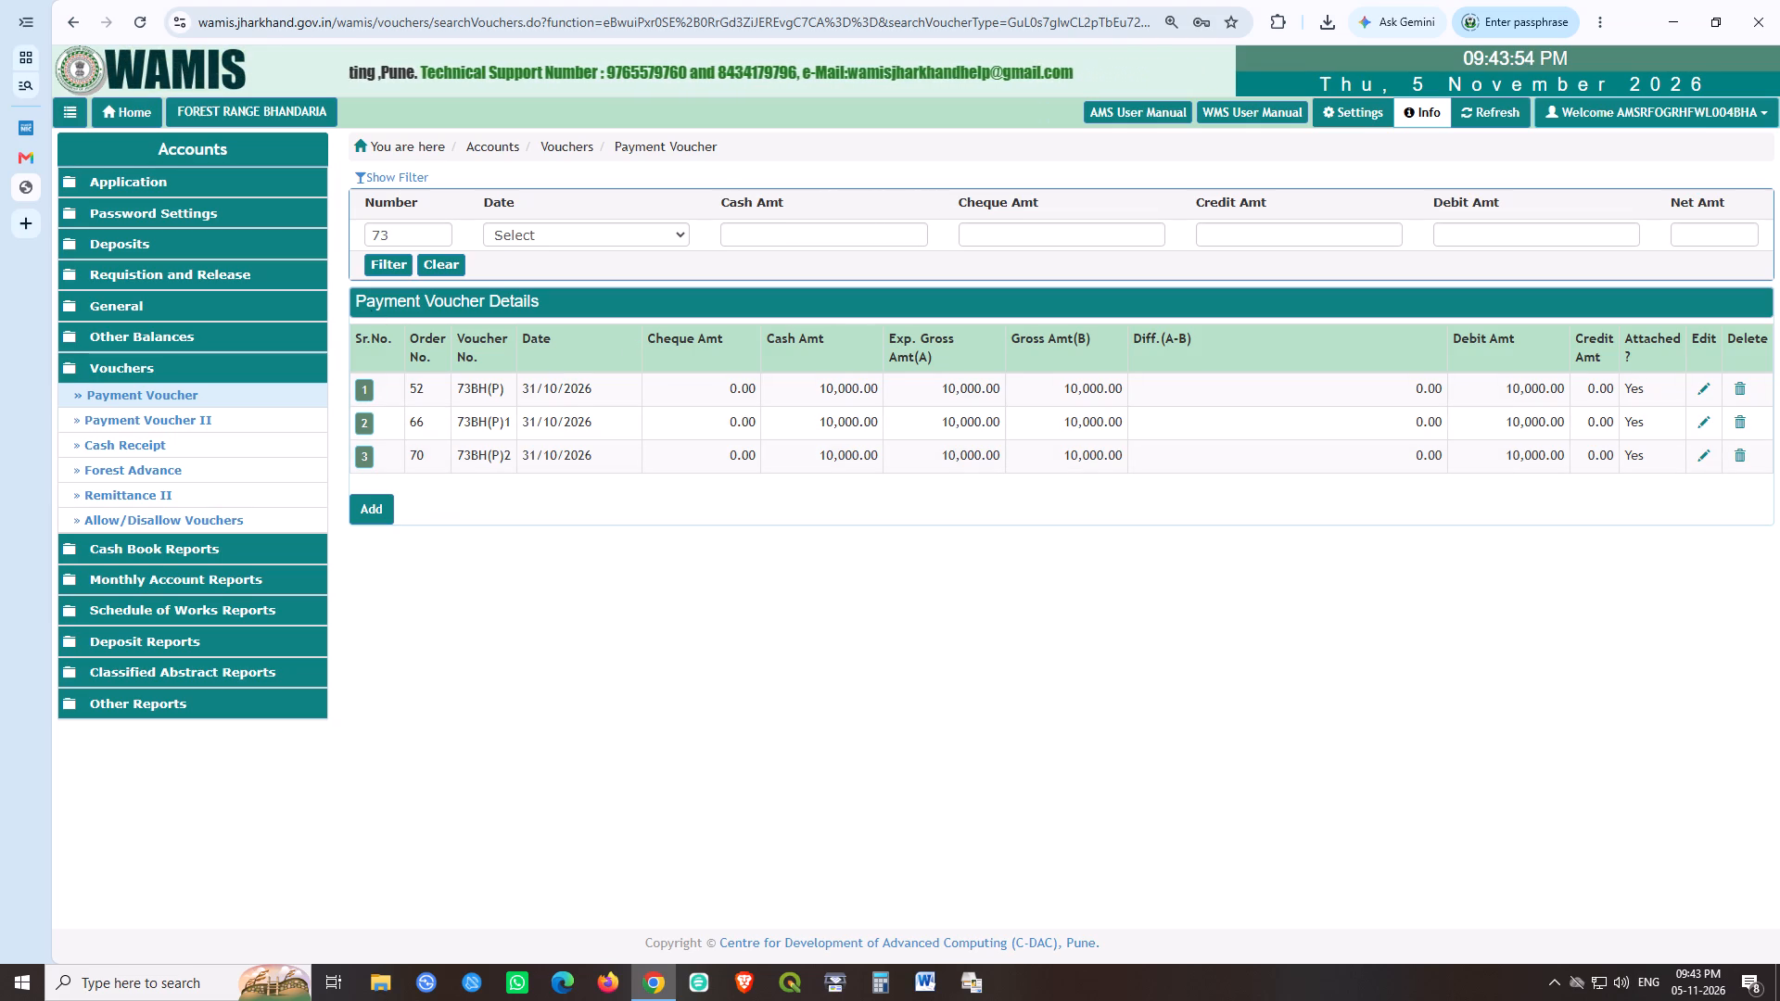
left_click(152, 390)
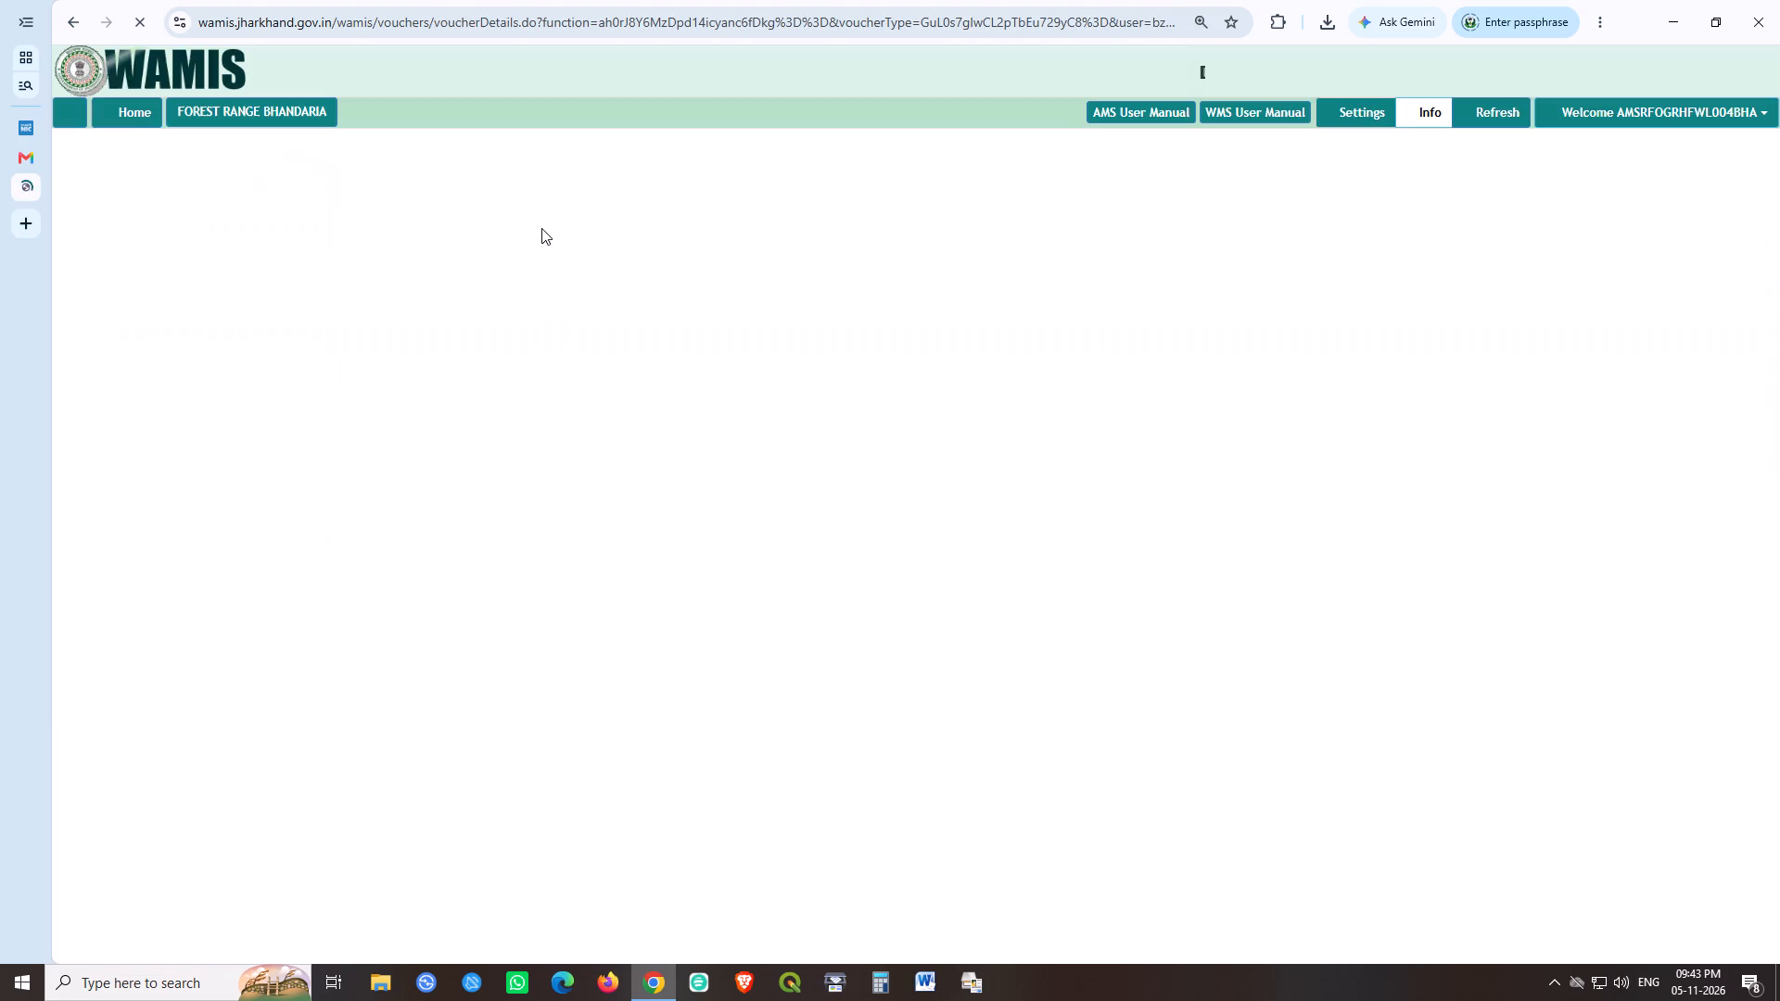
left_click(402, 185)
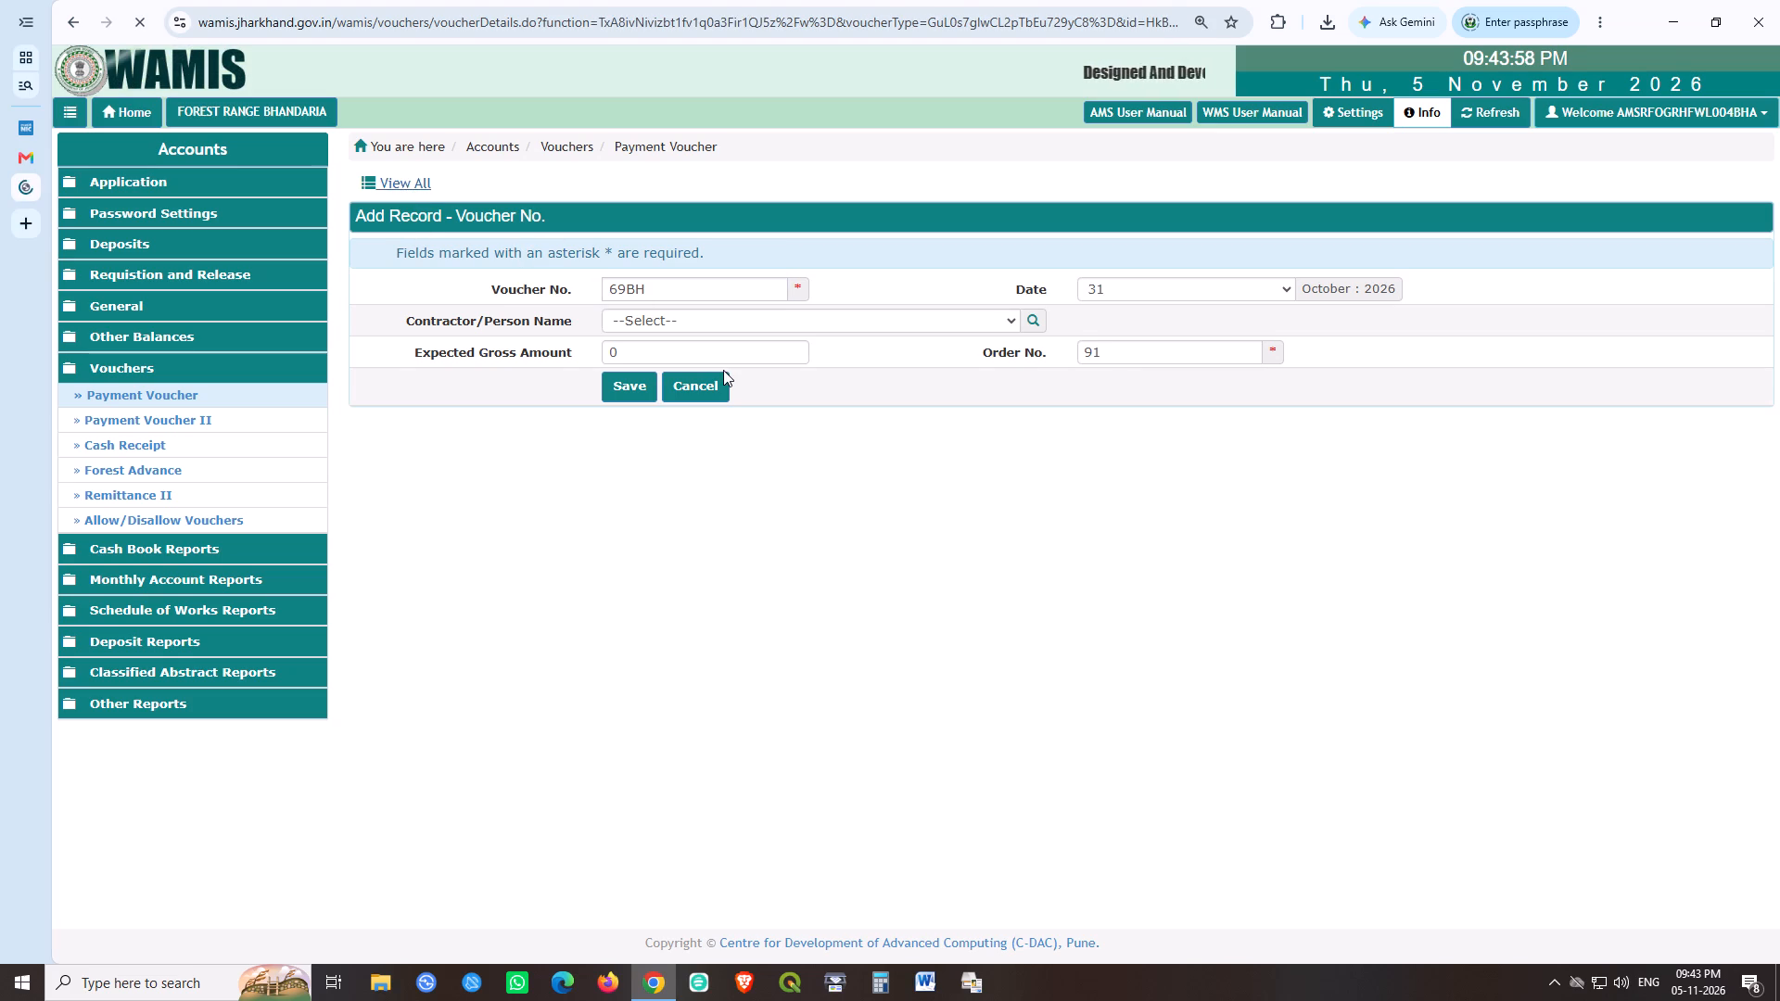
scroll(1038, 531, "down", 3)
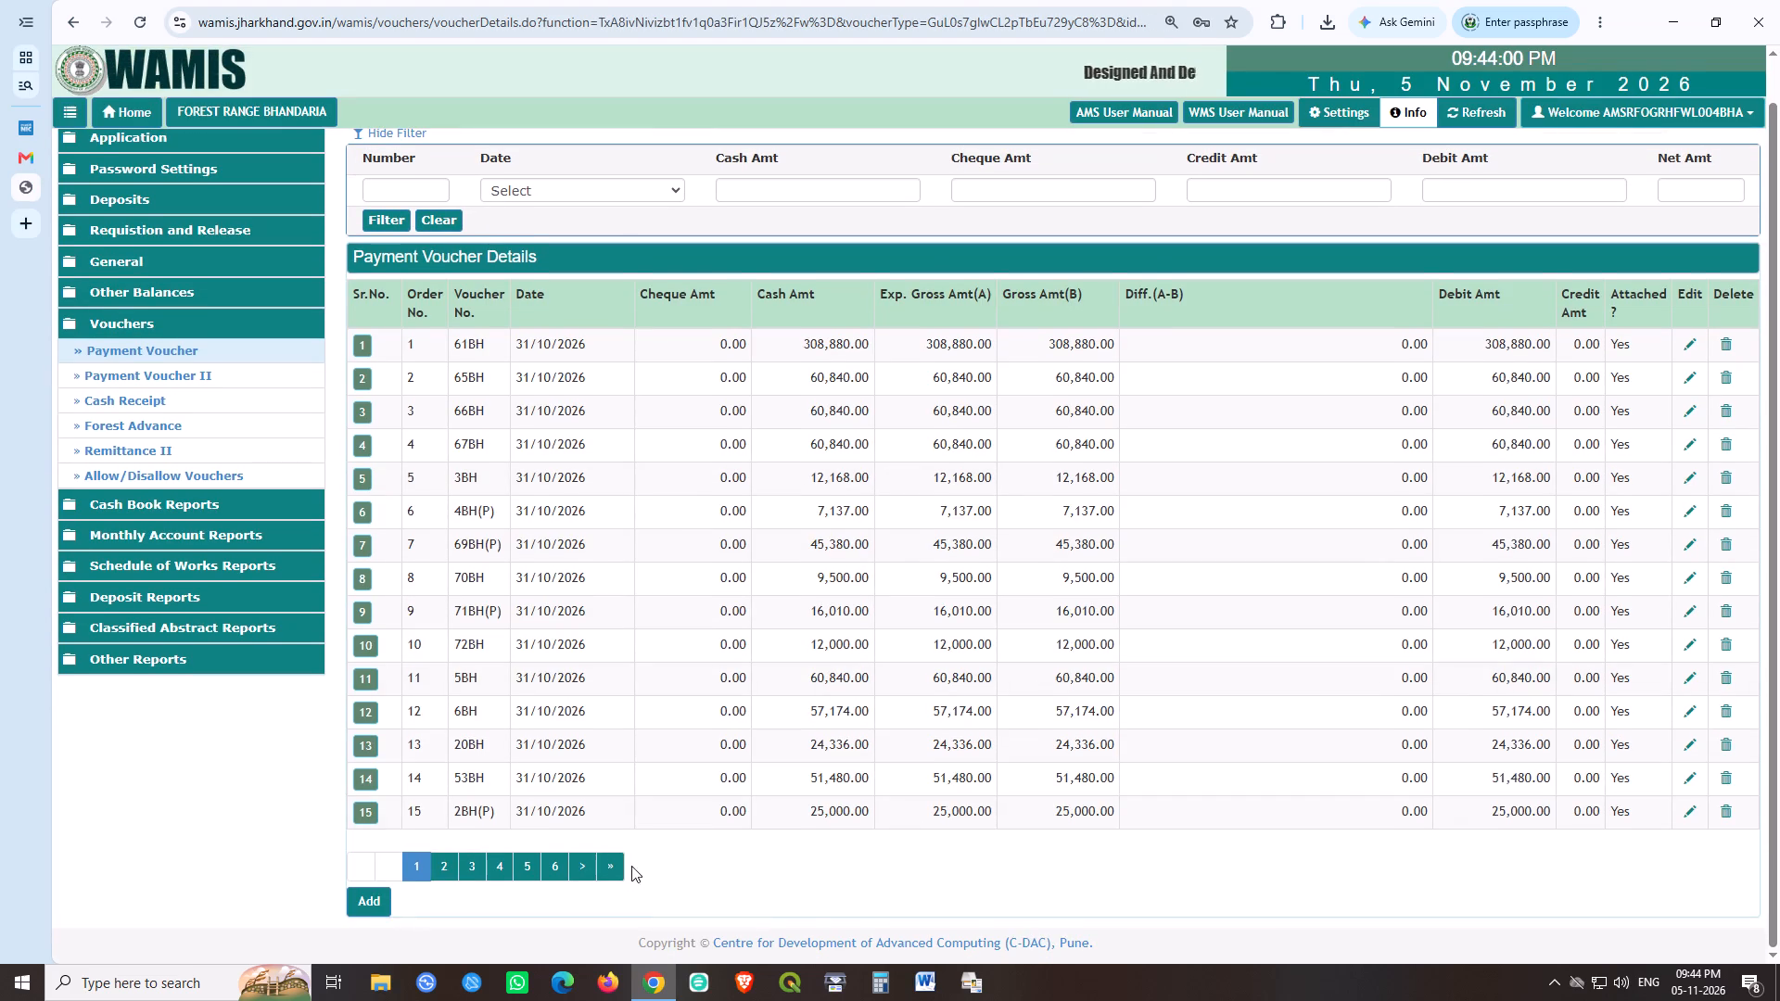
left_click(620, 865)
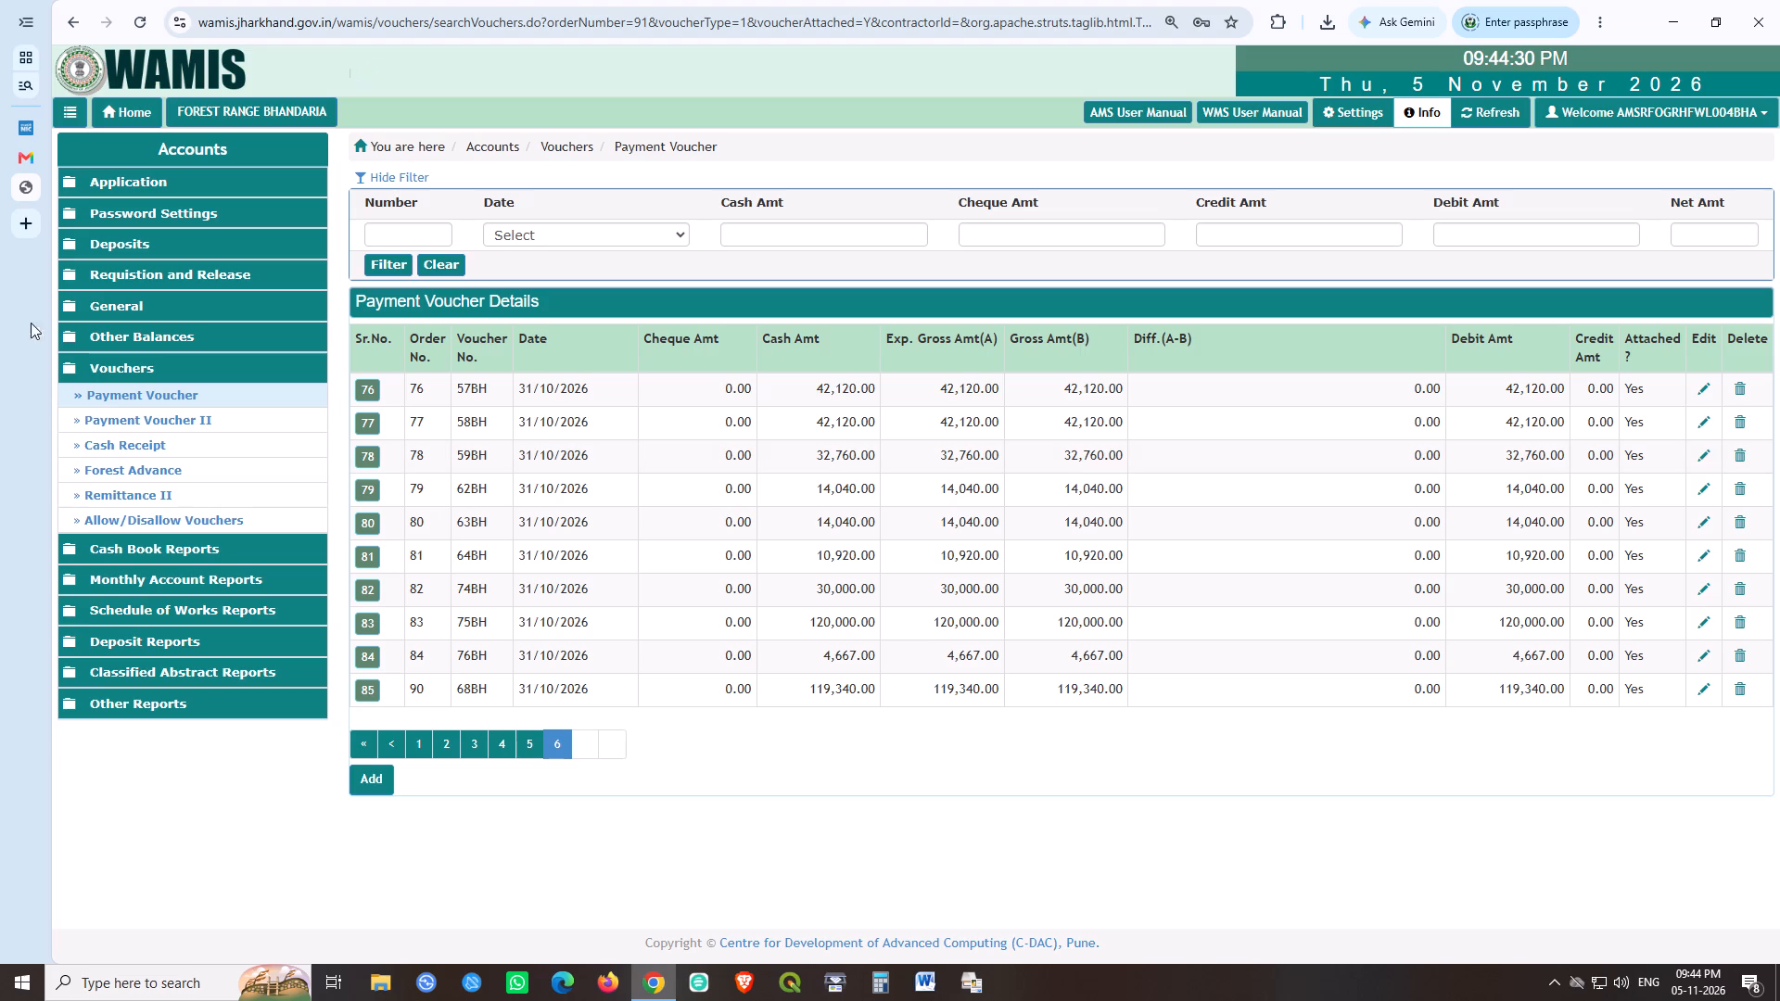
Open the Cash Receipt form and refresh the monthly account.
left_click(151, 447)
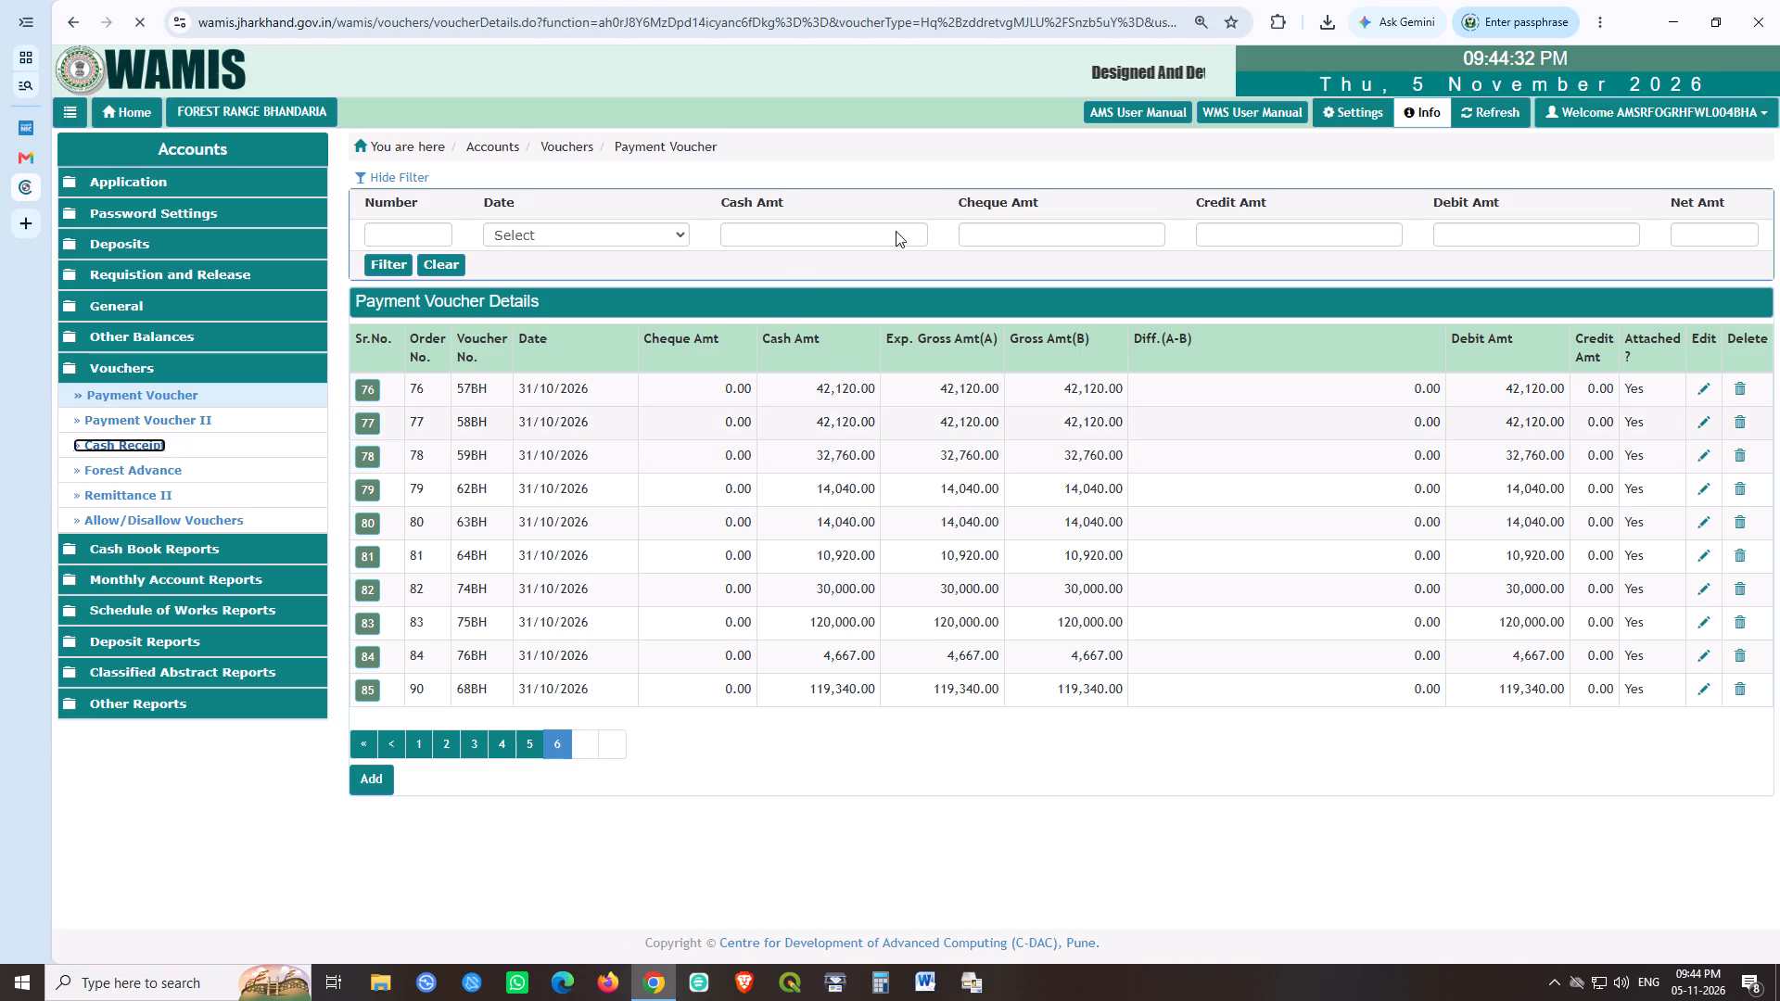
left_click(1493, 111)
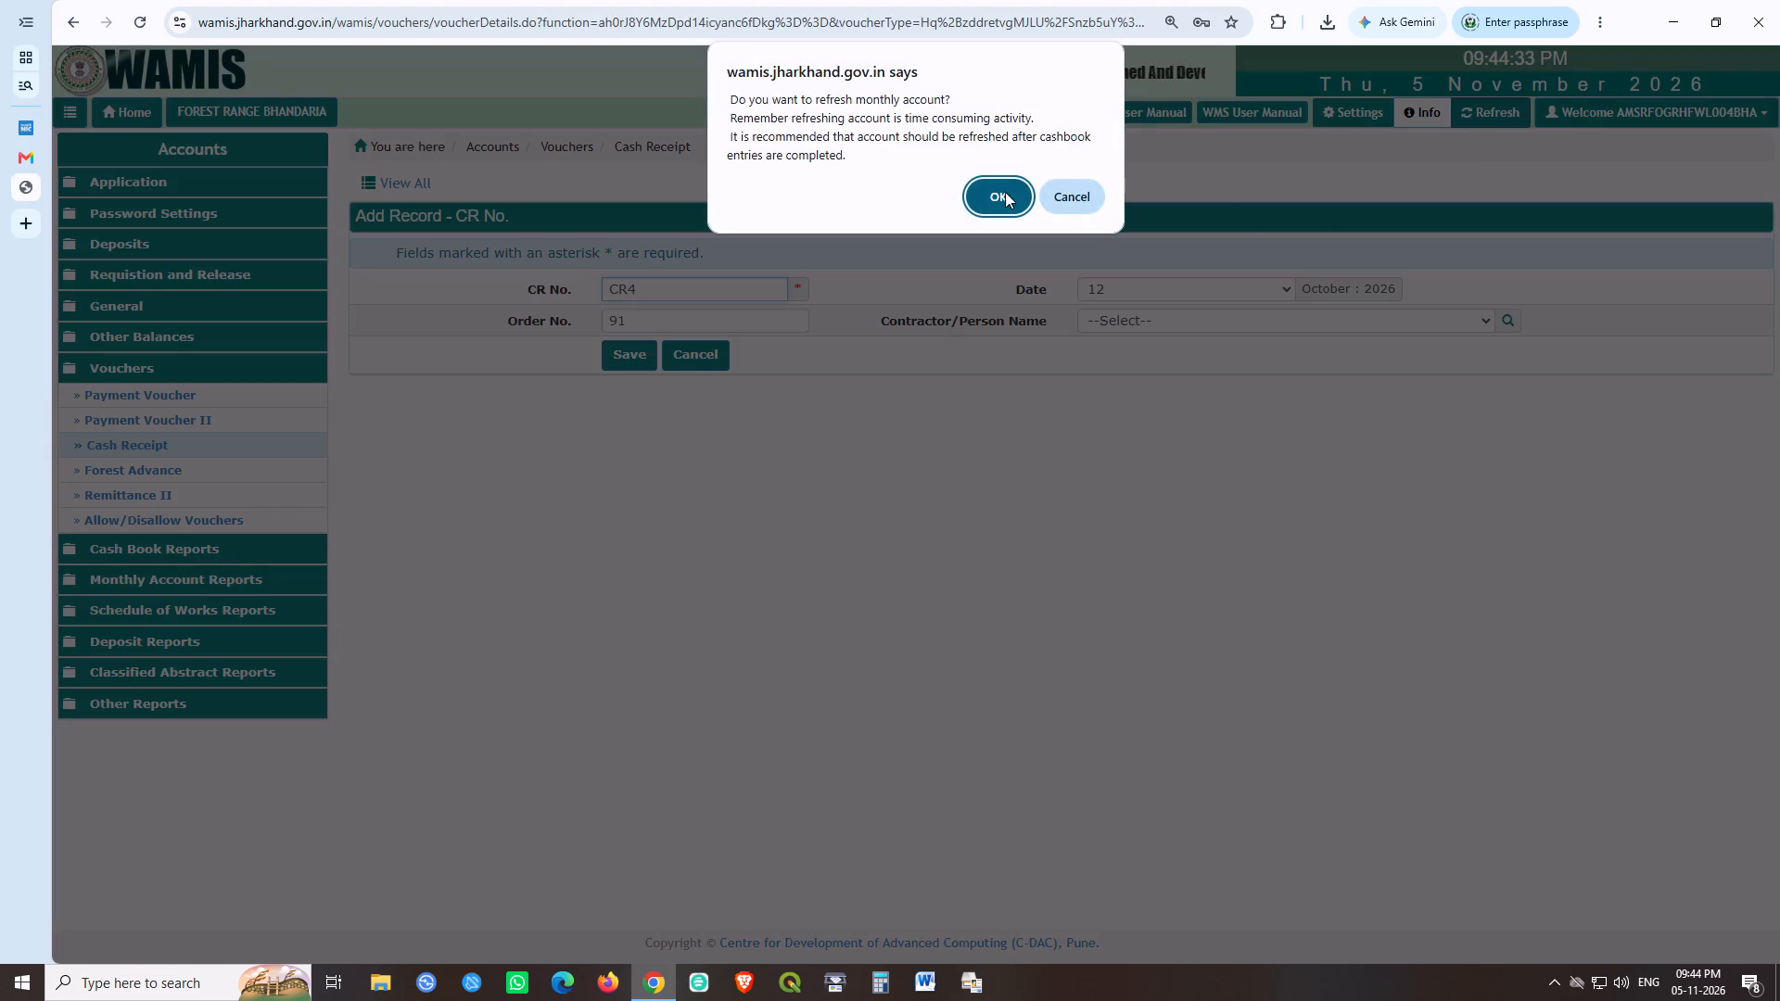
left_click(1004, 193)
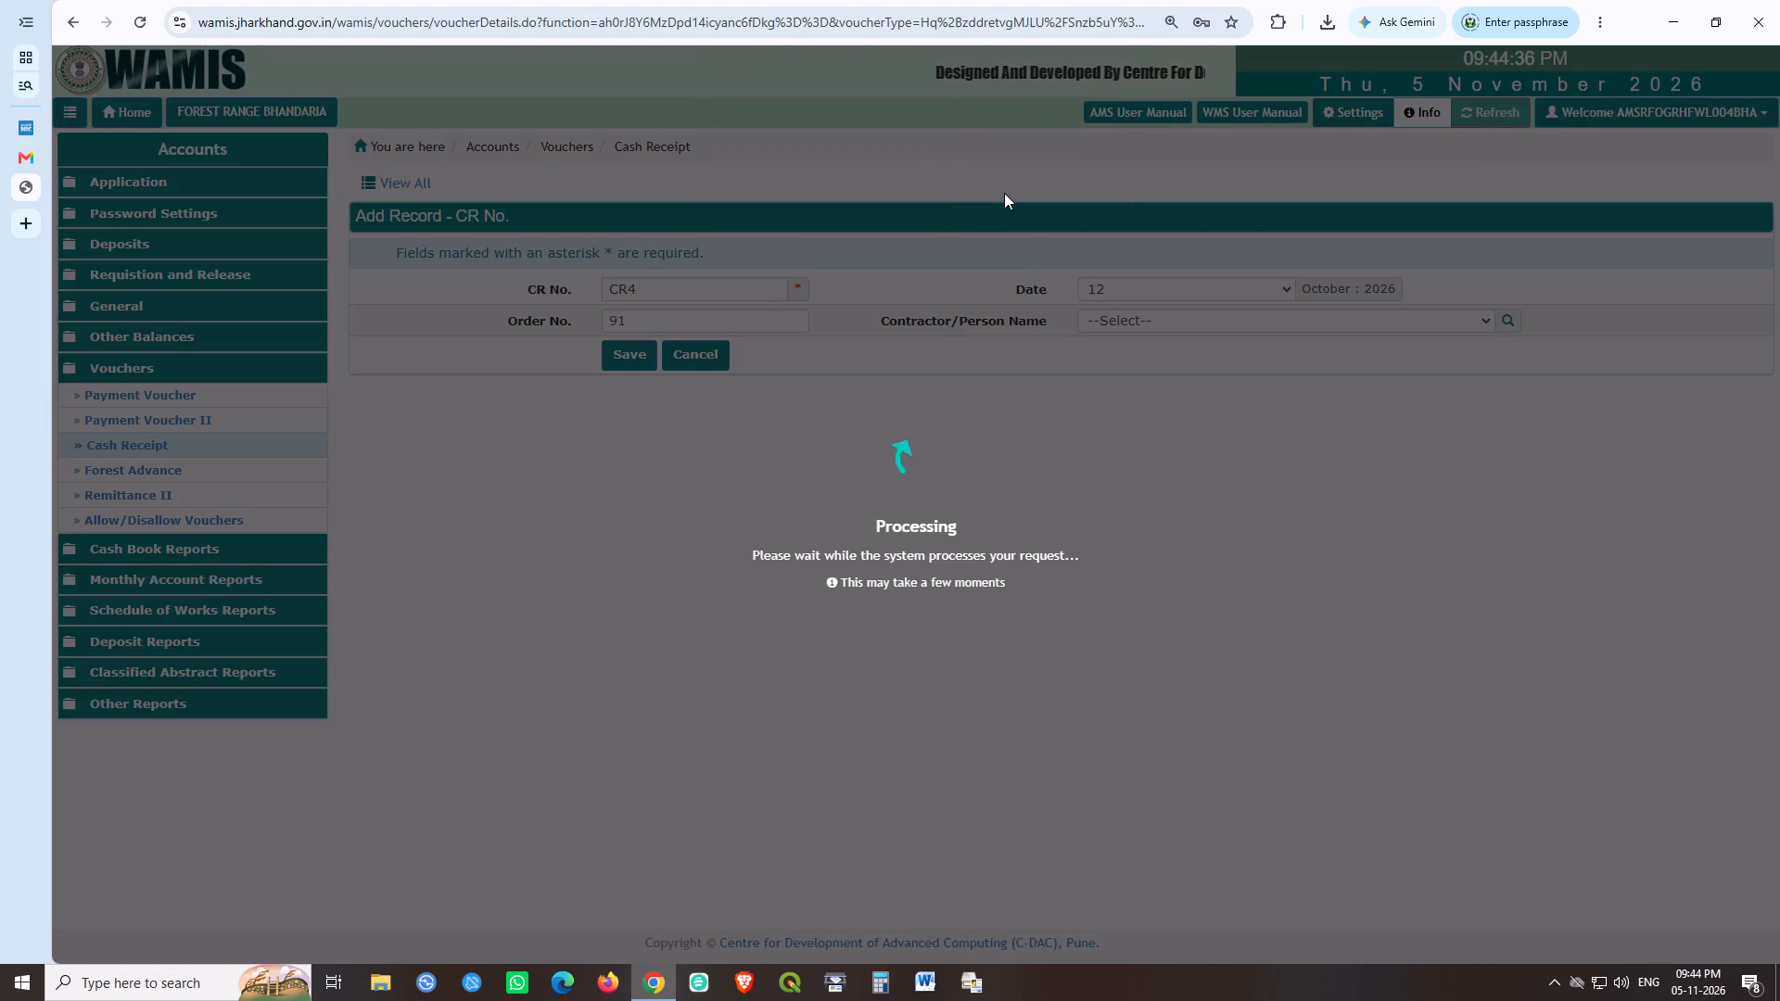
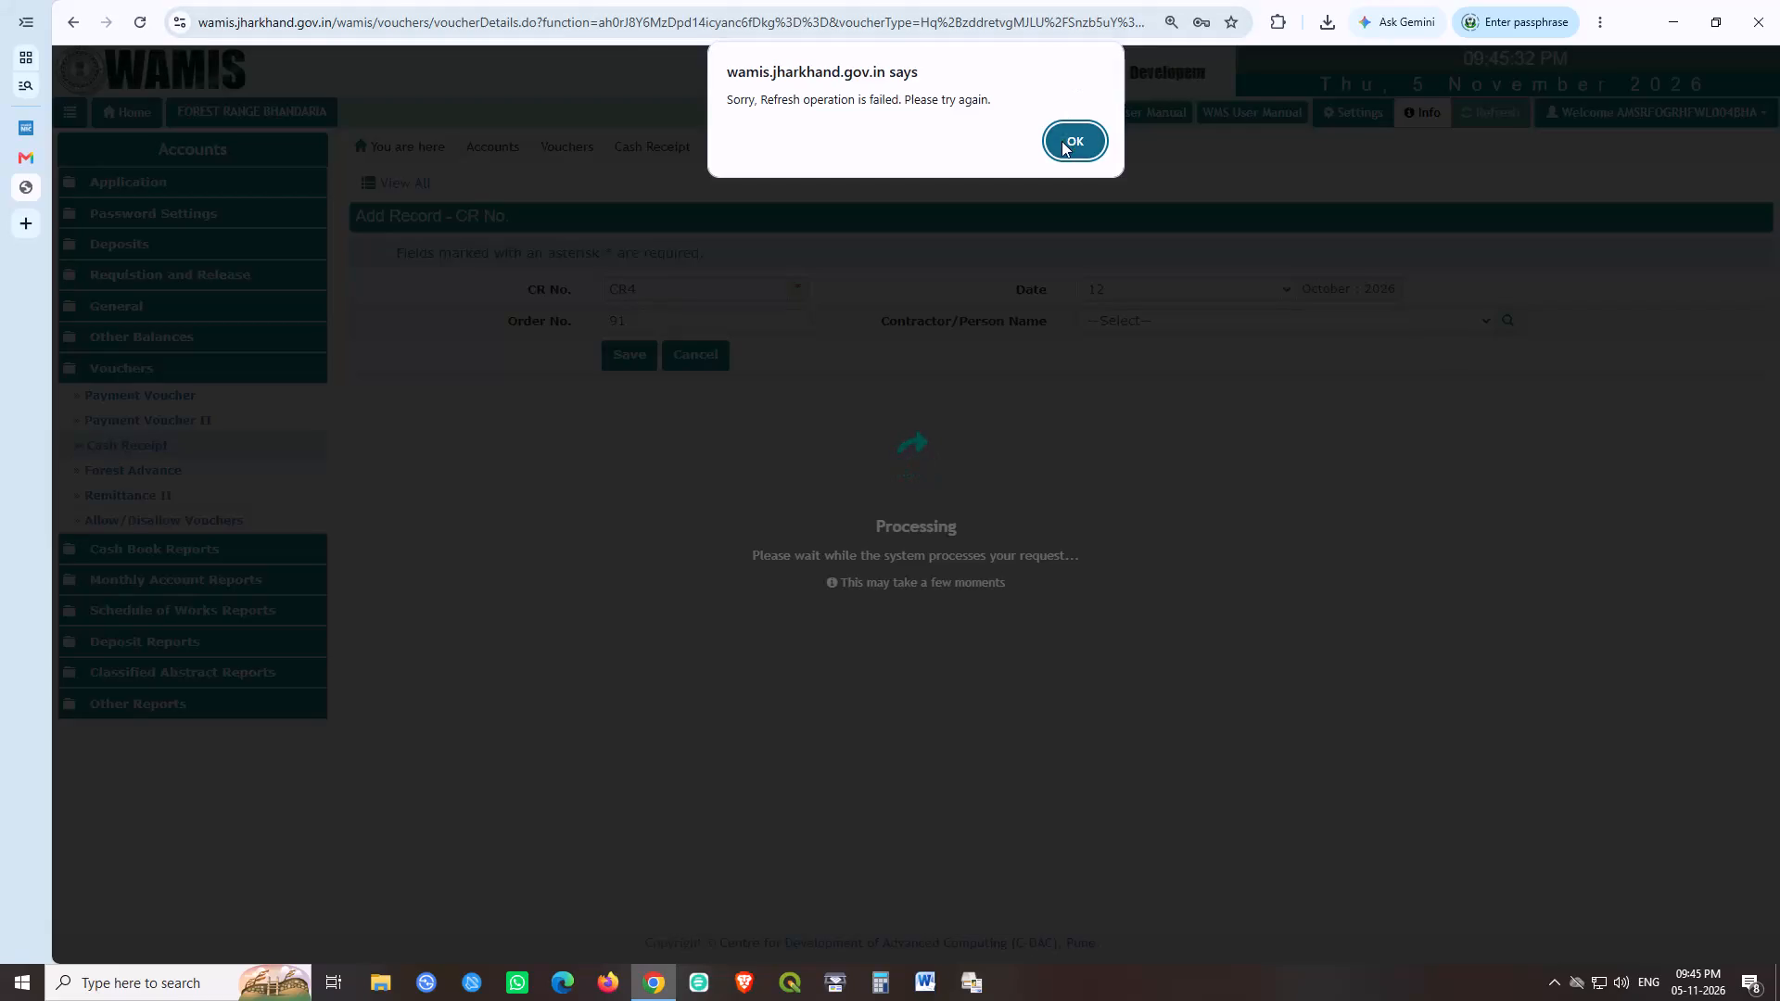
Show the Form 60P abstract report for October 2026, compiled for all offices, and look through it to the grand total.
left_click(1062, 141)
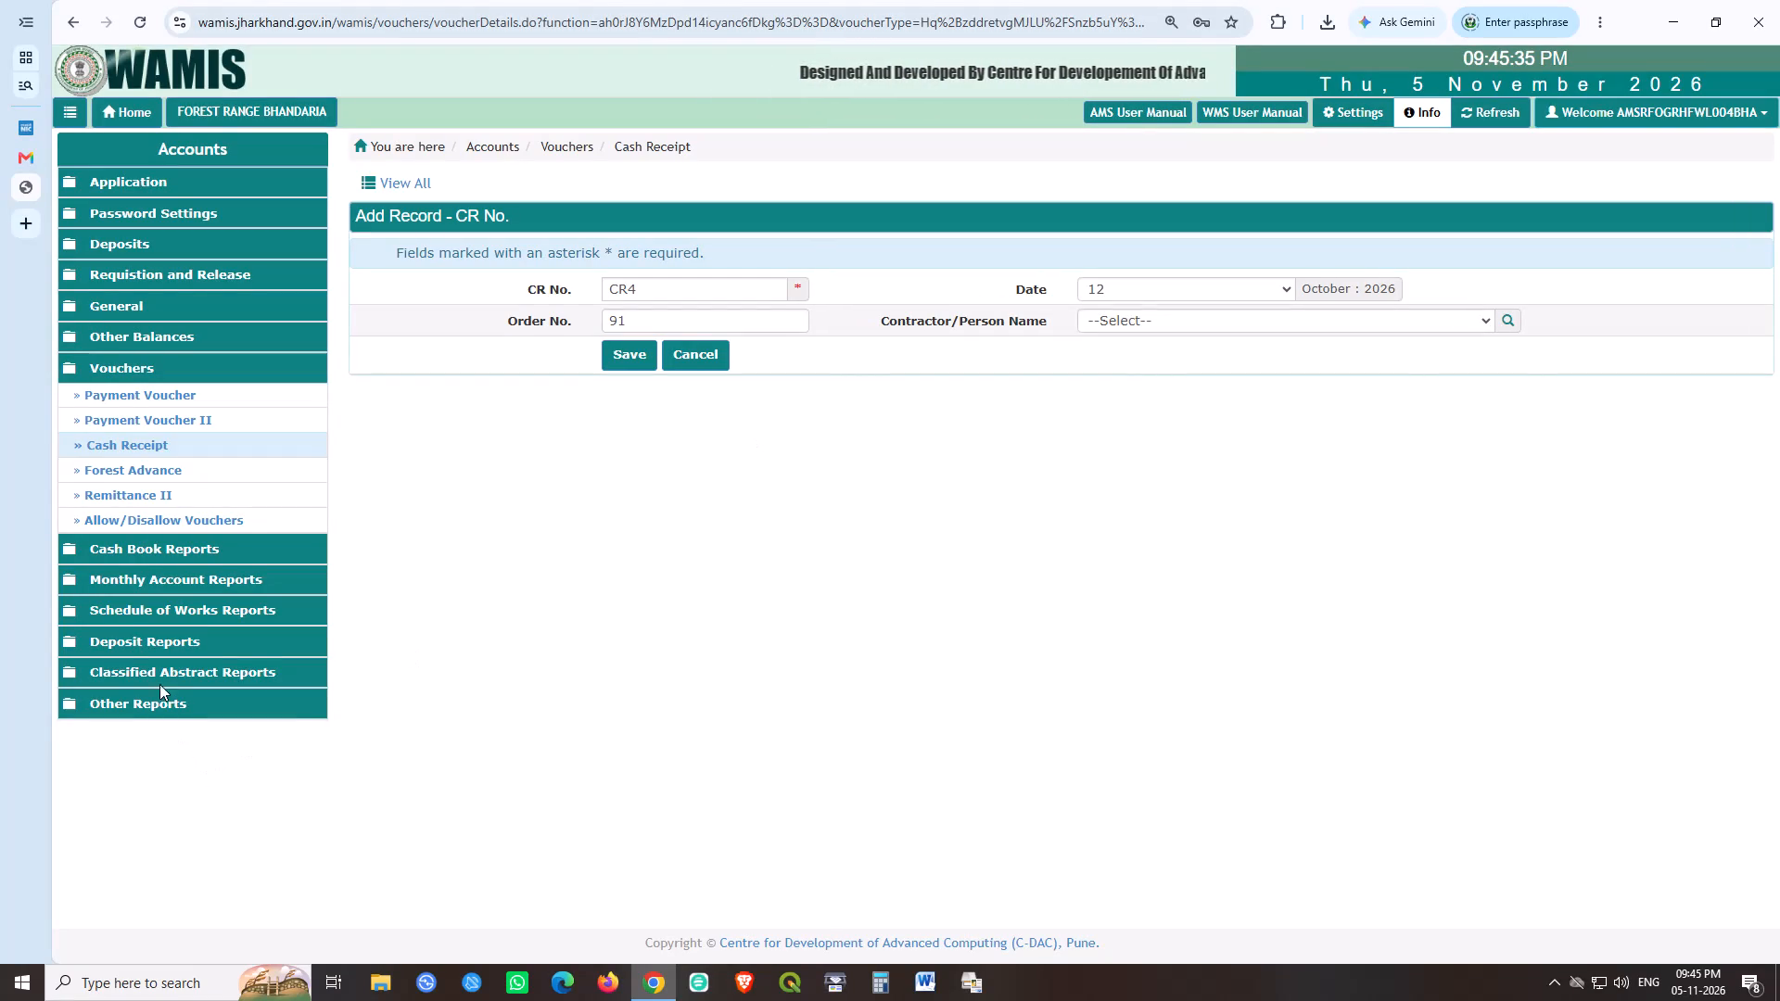
left_click(169, 669)
left_click(119, 623)
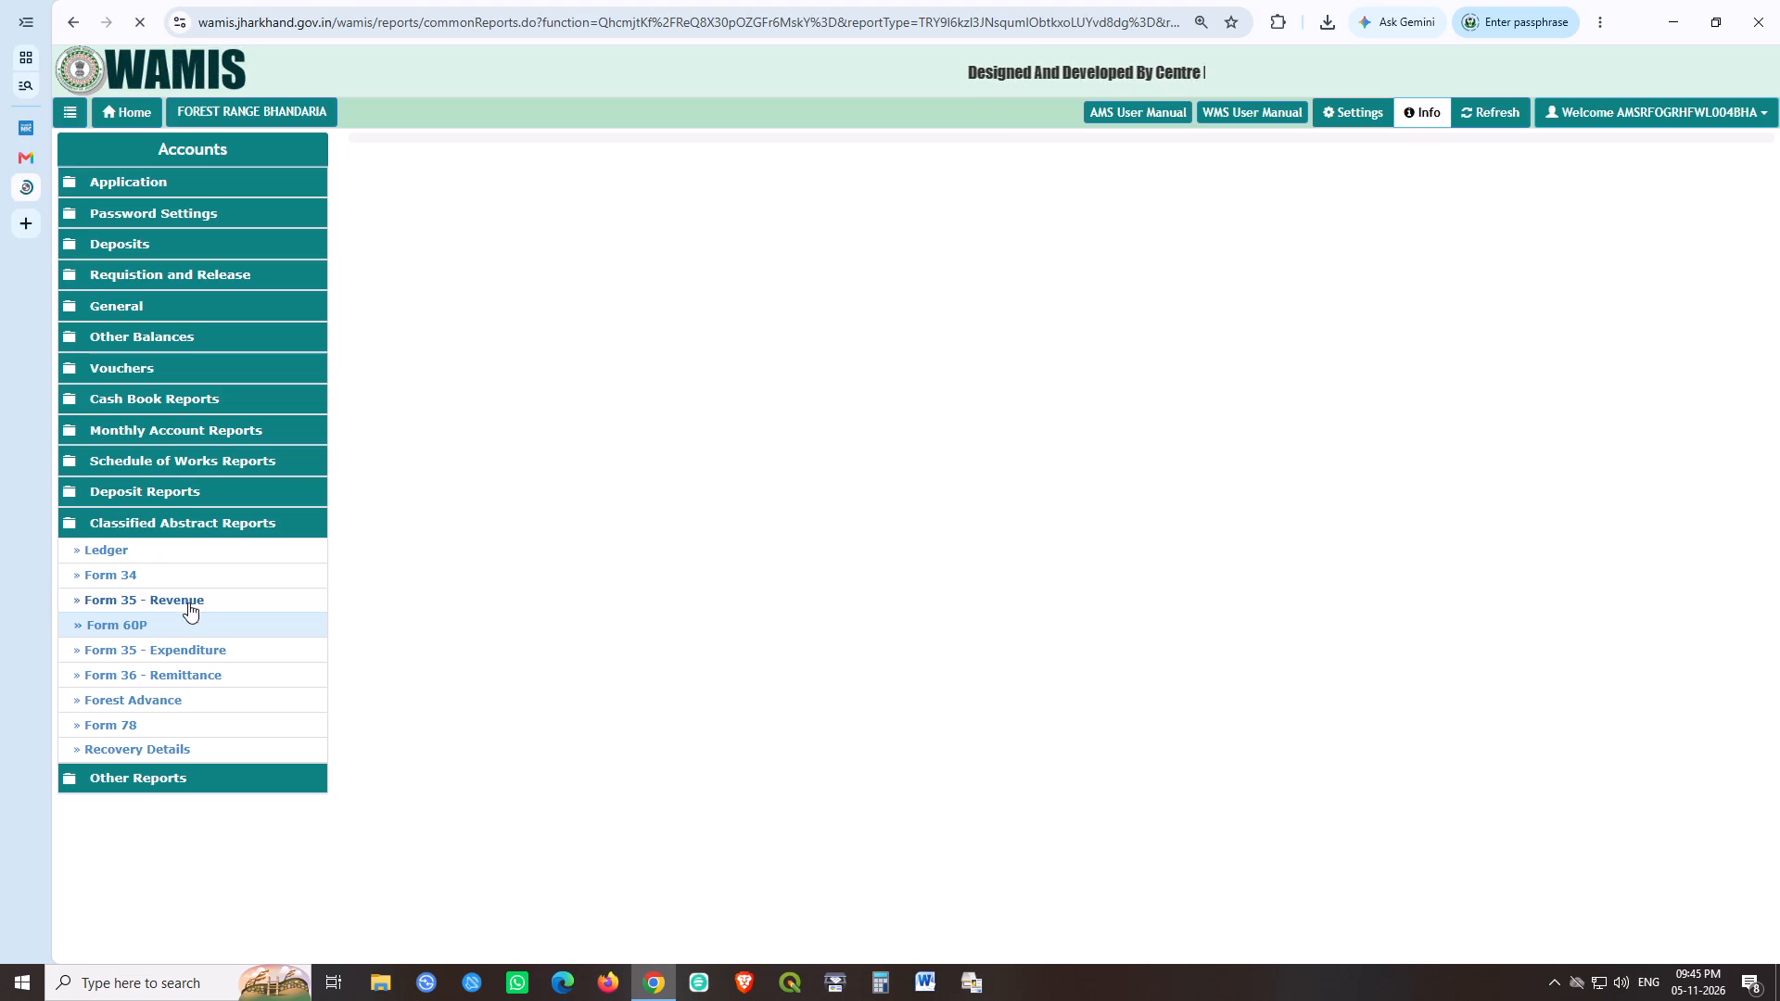
left_click(637, 319)
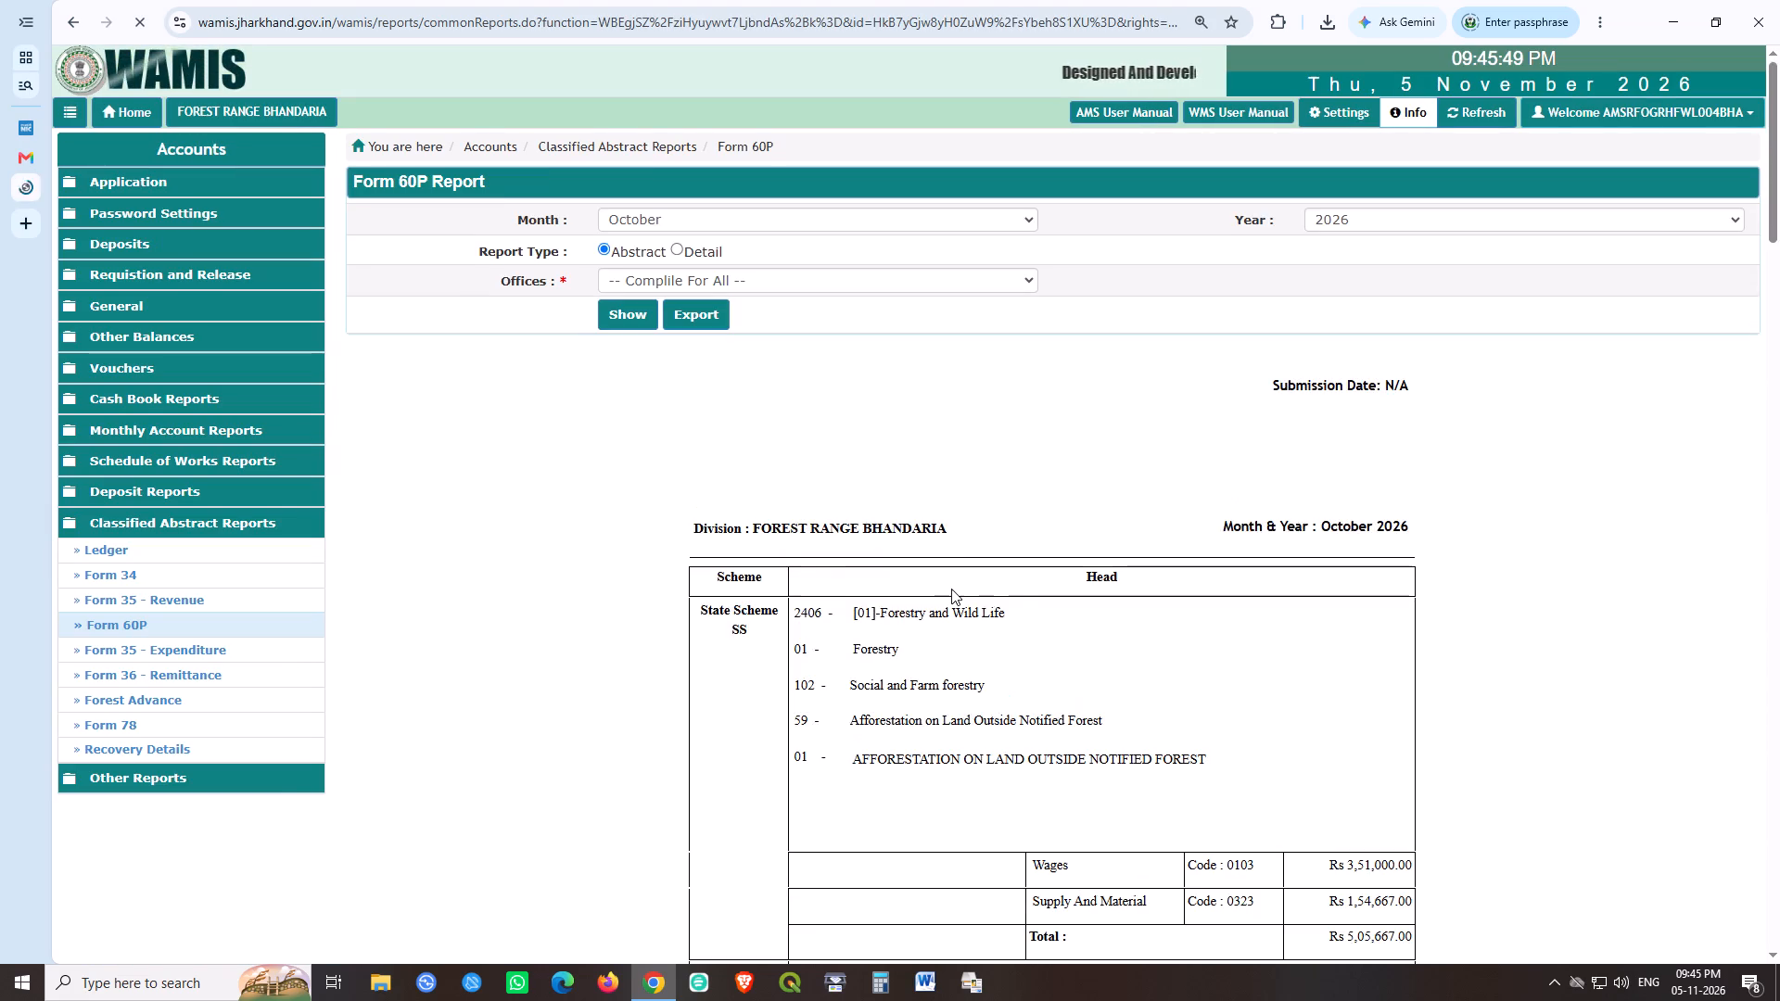
scroll(1055, 611, "down", 20)
scroll(1055, 611, "down", 16)
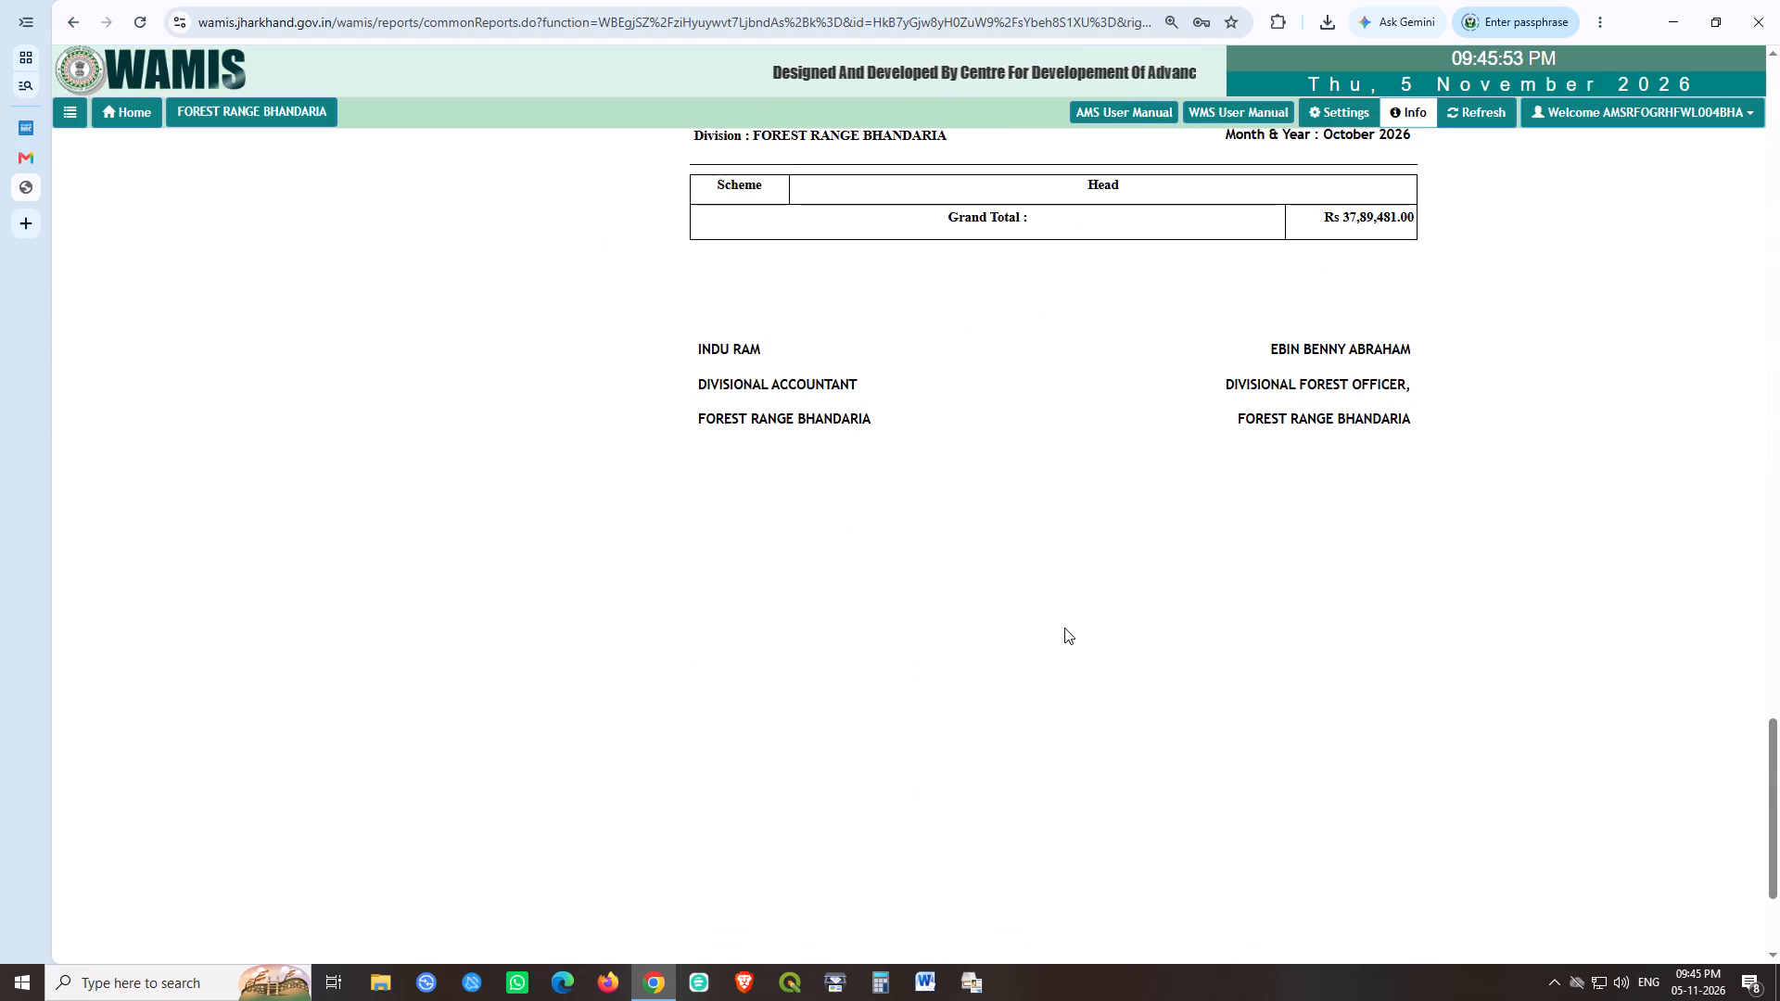
scroll(1134, 587, "up", 6)
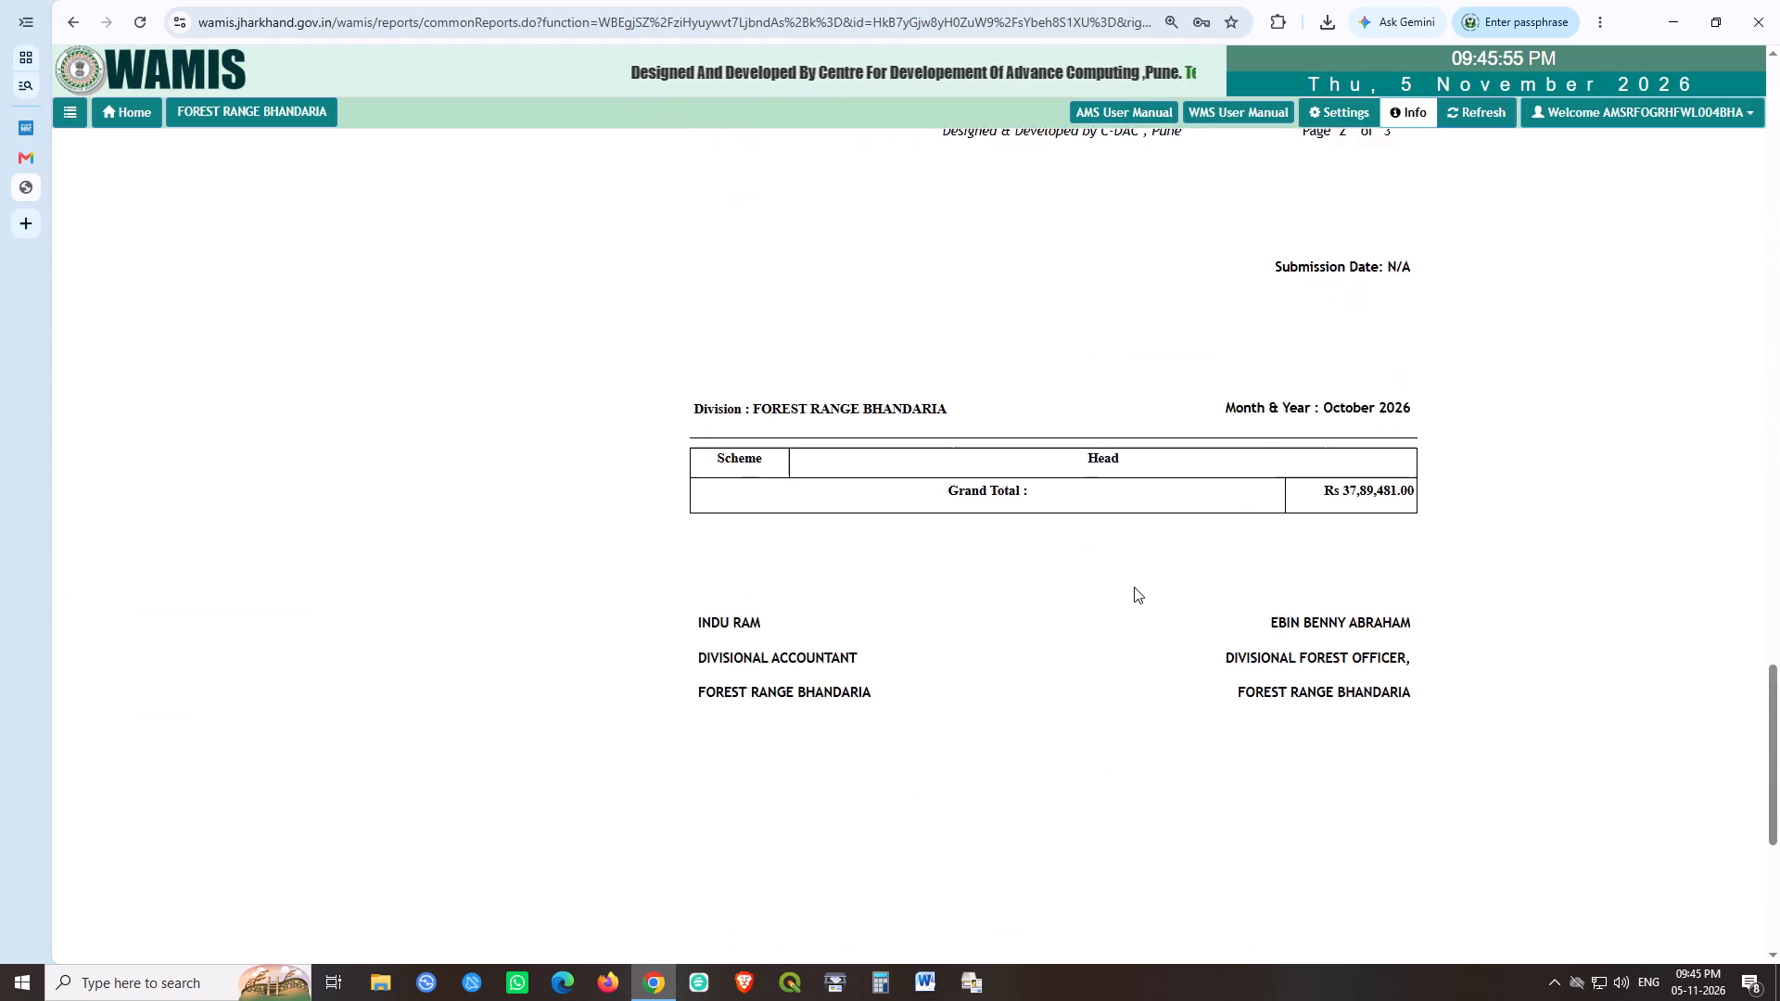
scroll(1134, 587, "up", 20)
scroll(1134, 587, "up", 20)
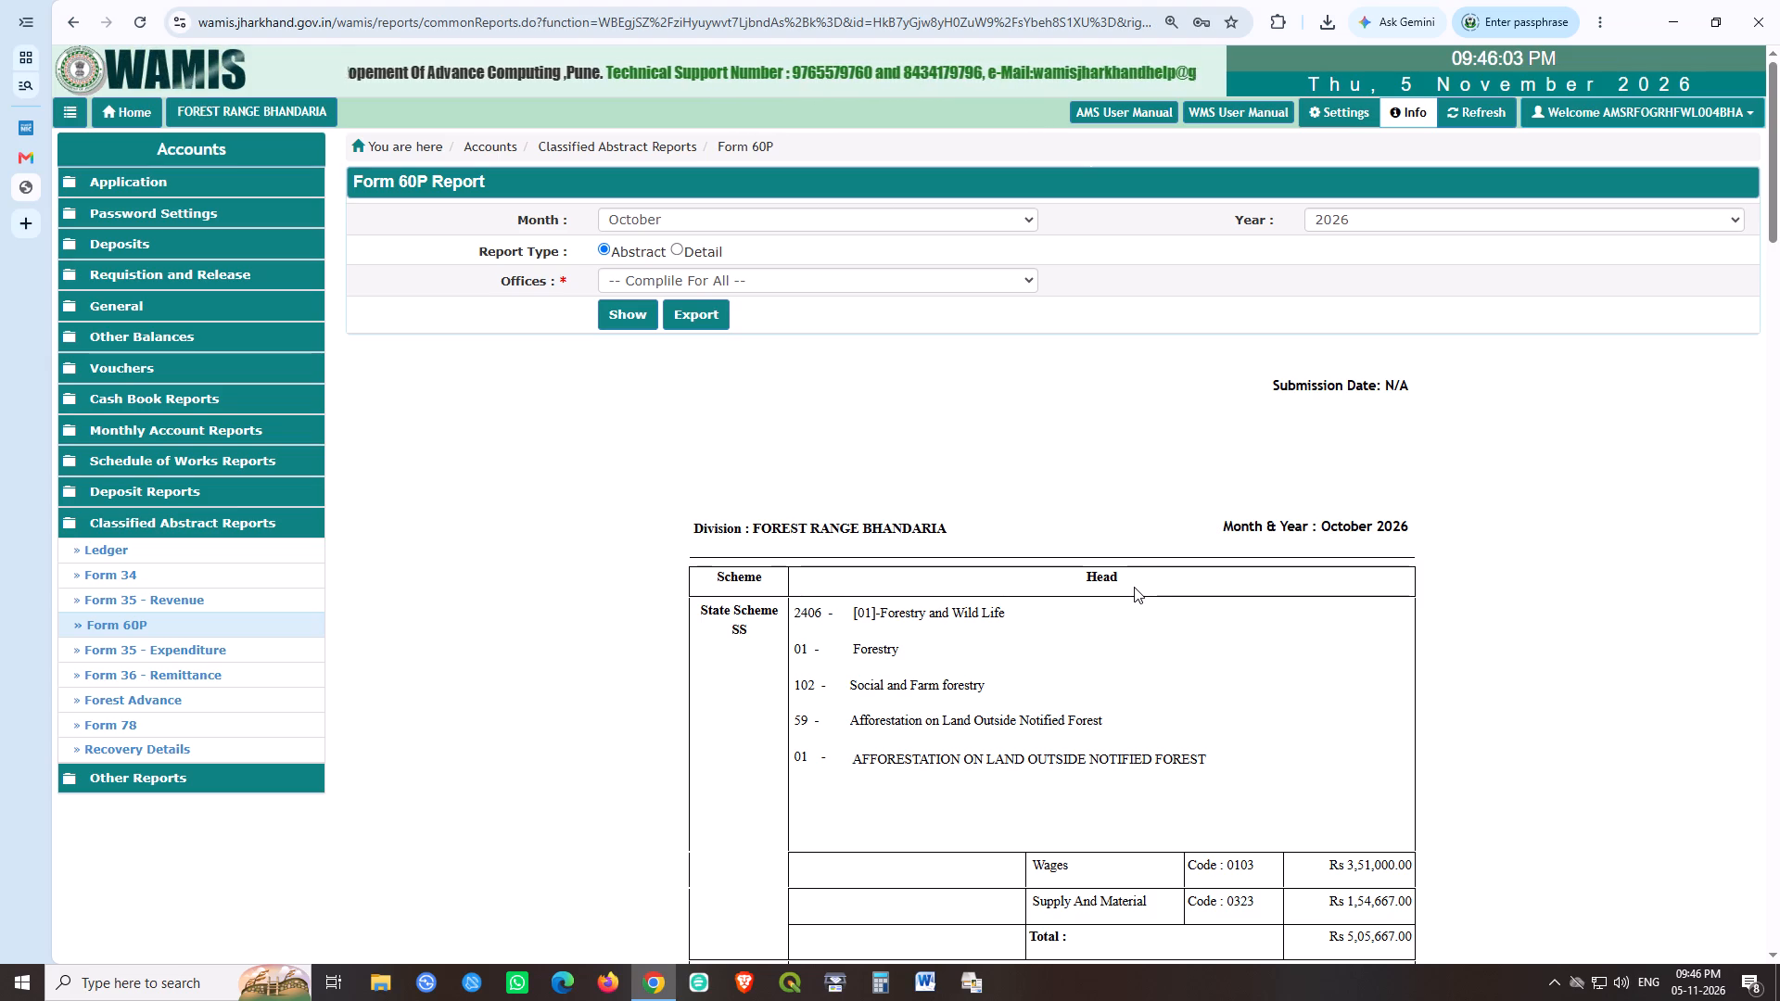
Export the October 2026 Form 60P report as a PDF and save it in the Downloads folder under the suggested name.
left_click(693, 311)
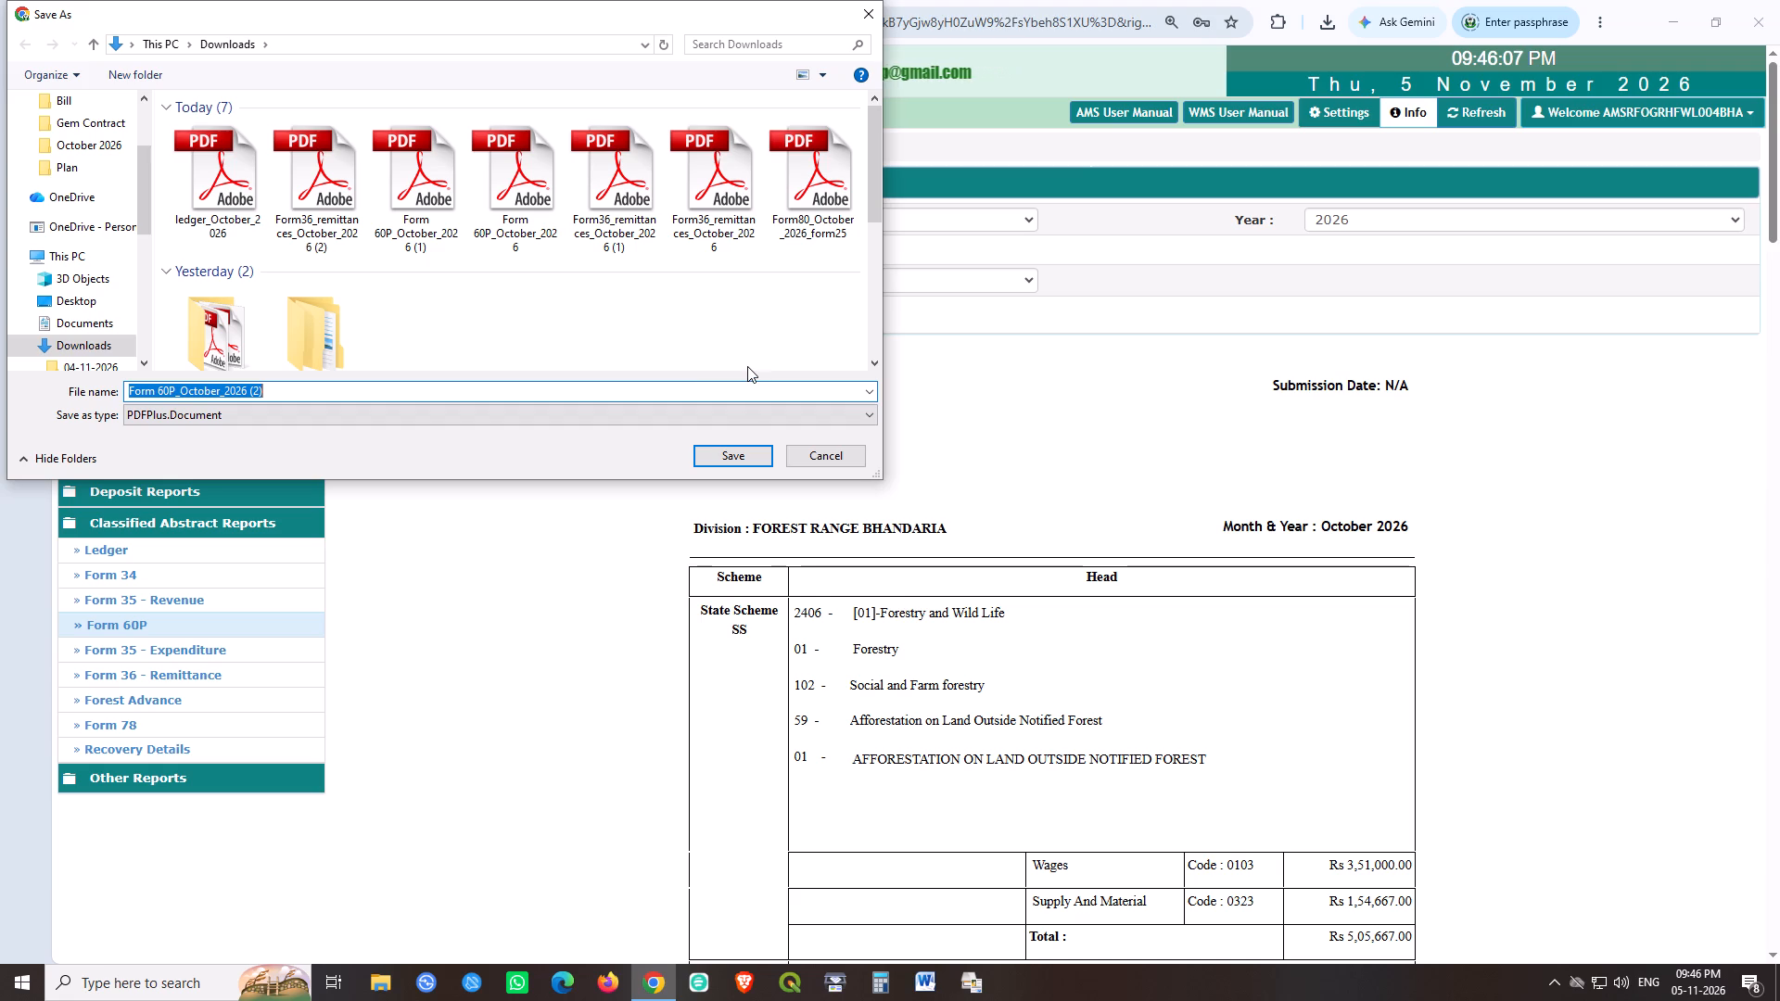
left_click(726, 454)
Open the downloaded Form 60P PDF and examine the wages, supply and material amounts and totals for each scheme head.
left_click(1155, 77)
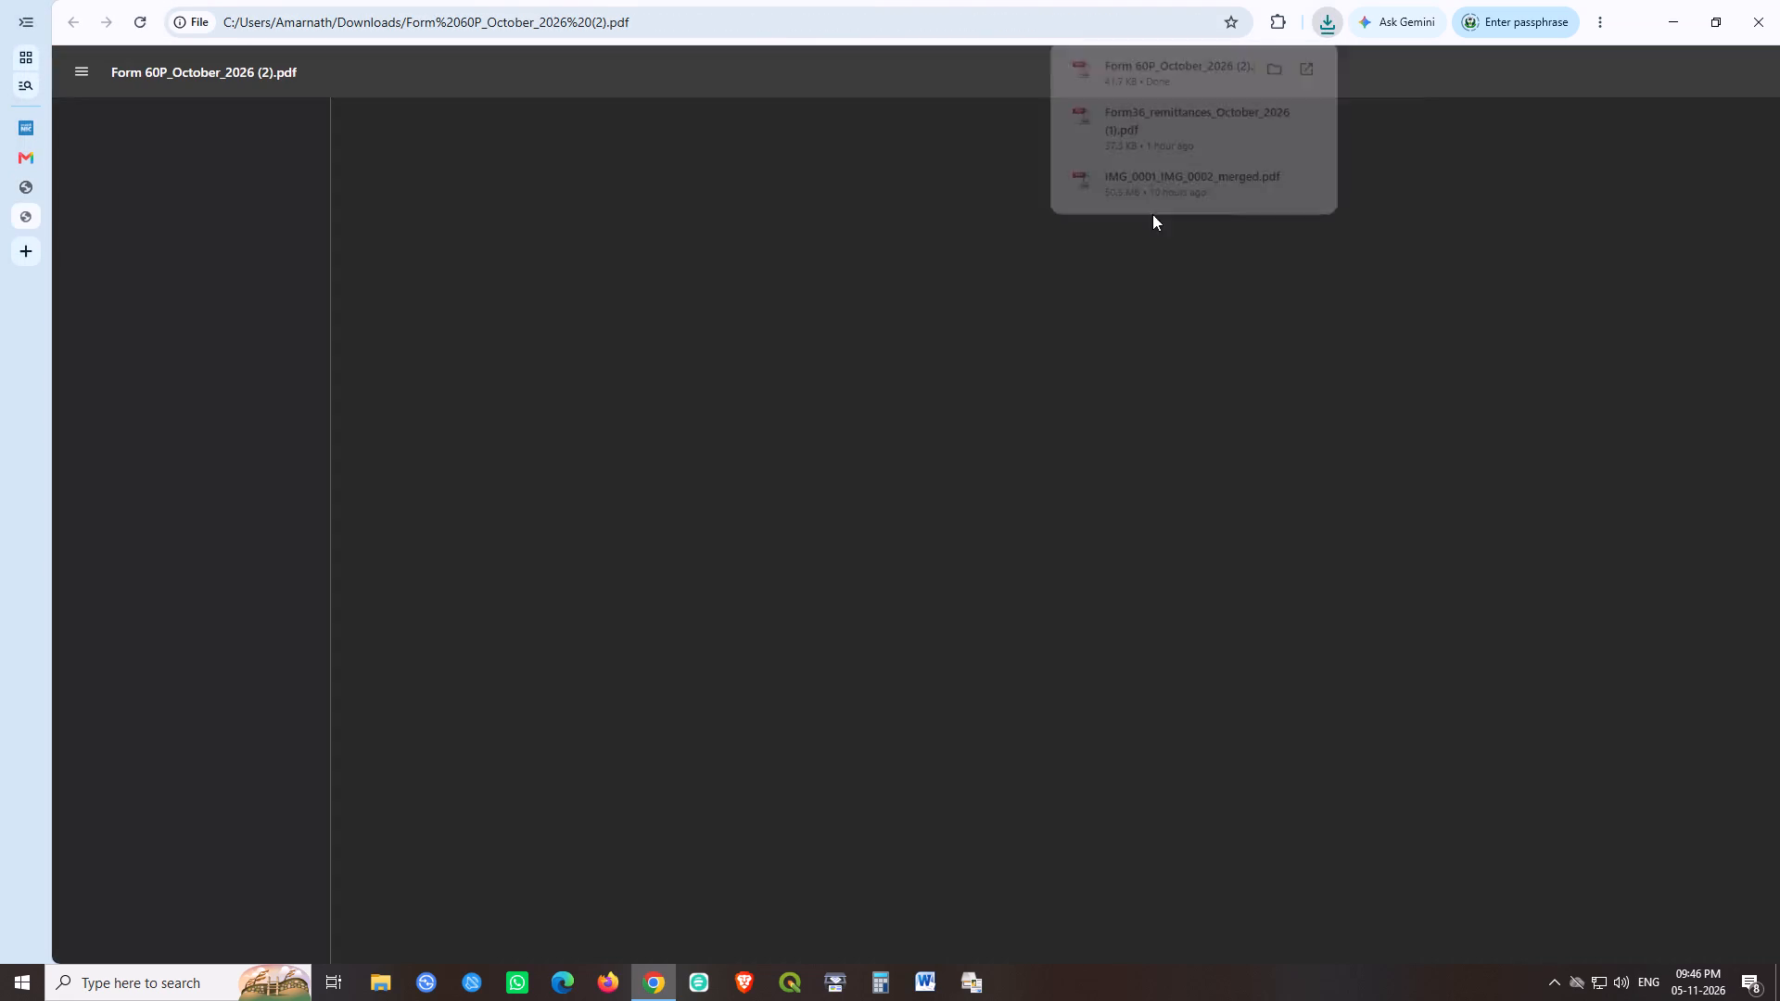
scroll(1027, 527, "down", 20)
scroll(1027, 527, "down", 10)
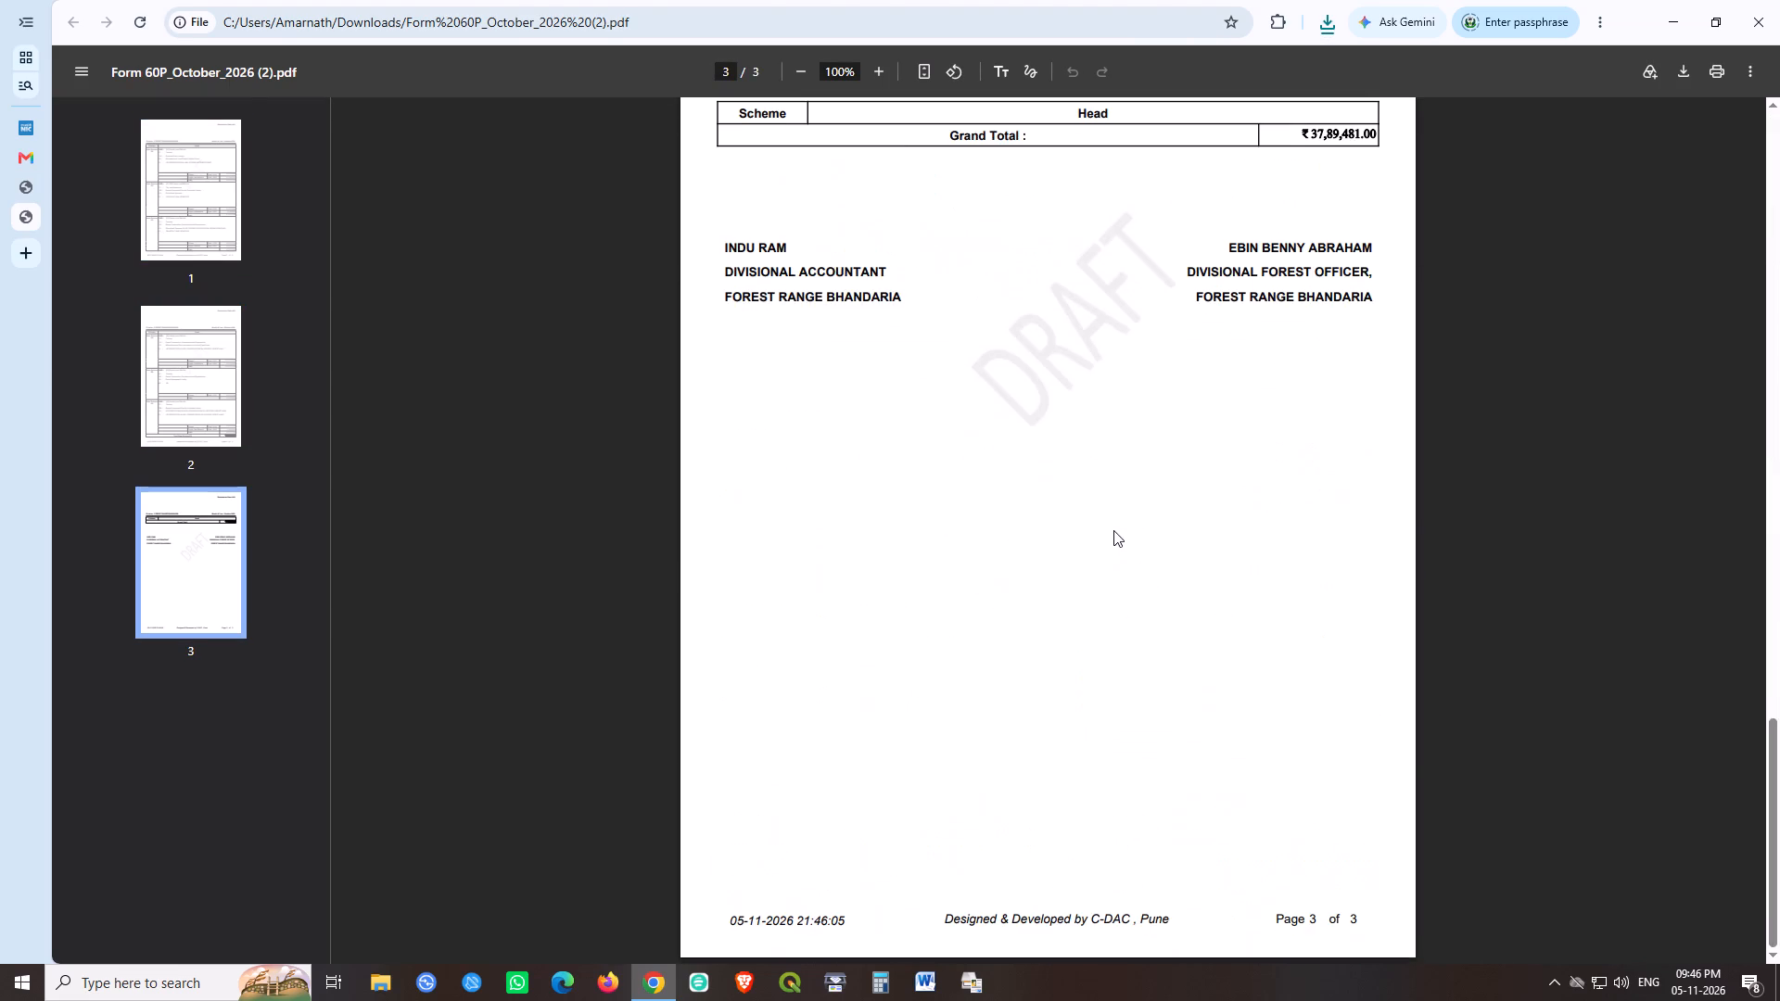
scroll(1116, 526, "up", 14)
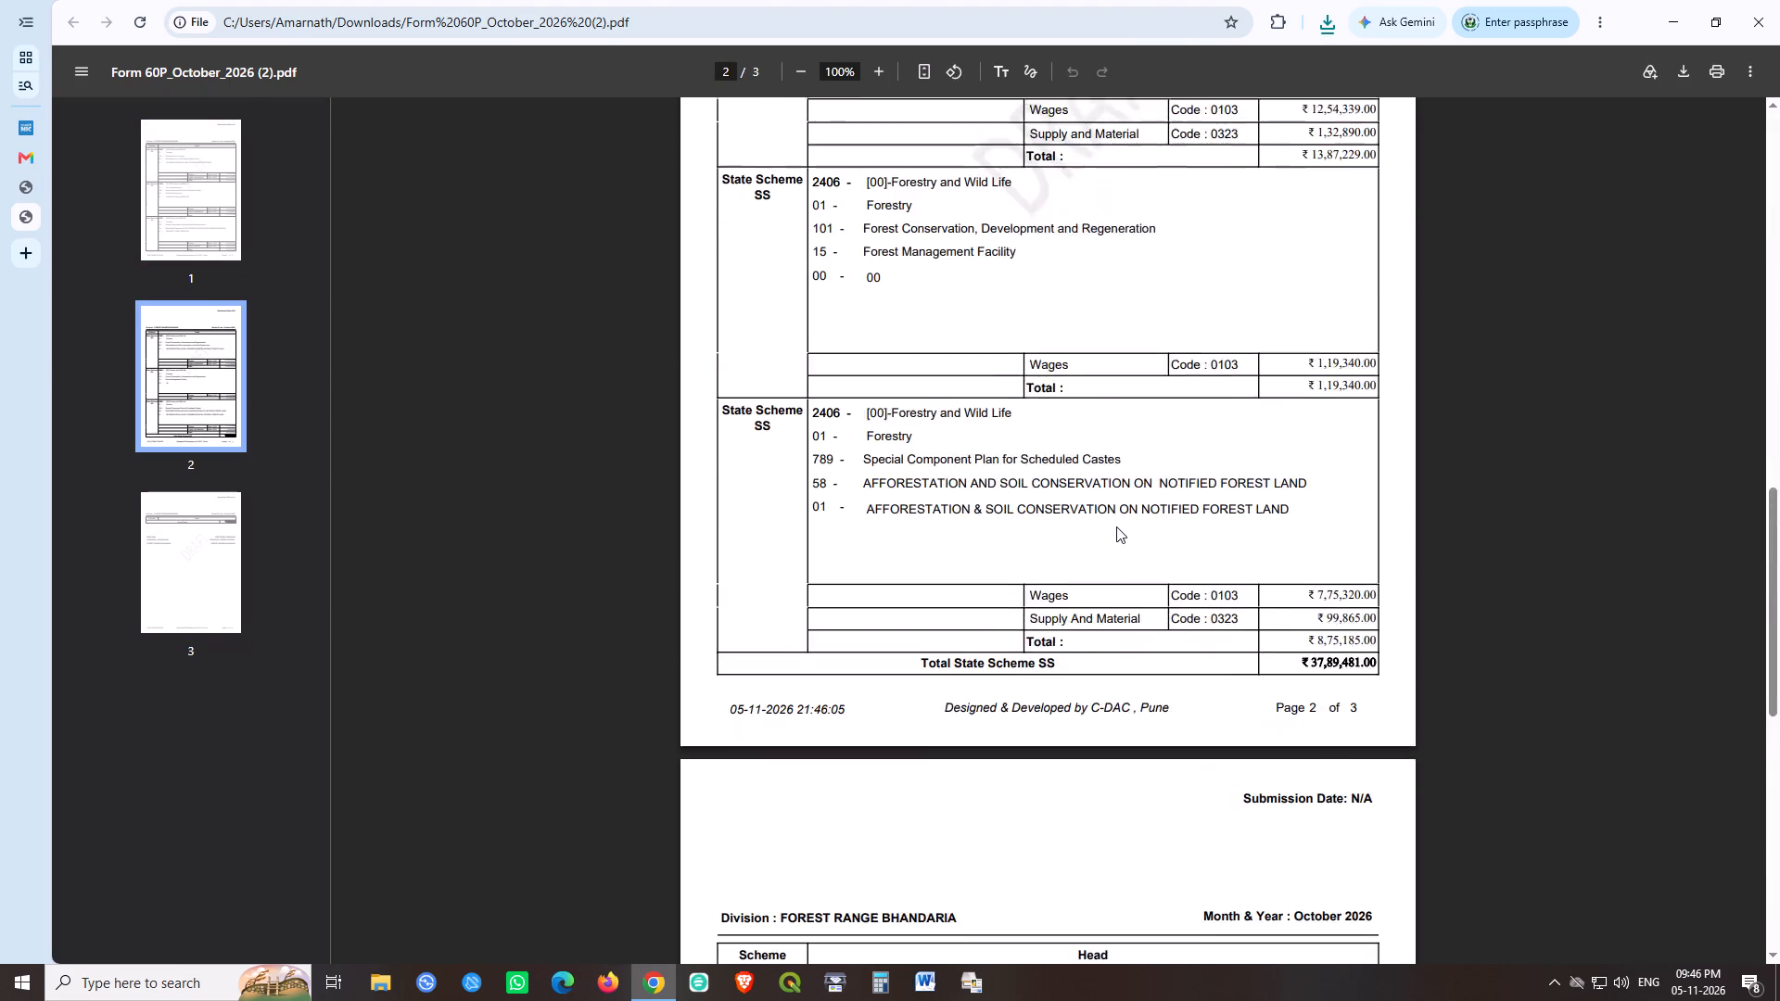
scroll(1116, 526, "up", 20)
scroll(1116, 526, "up", 1)
scroll(1116, 526, "down", 4)
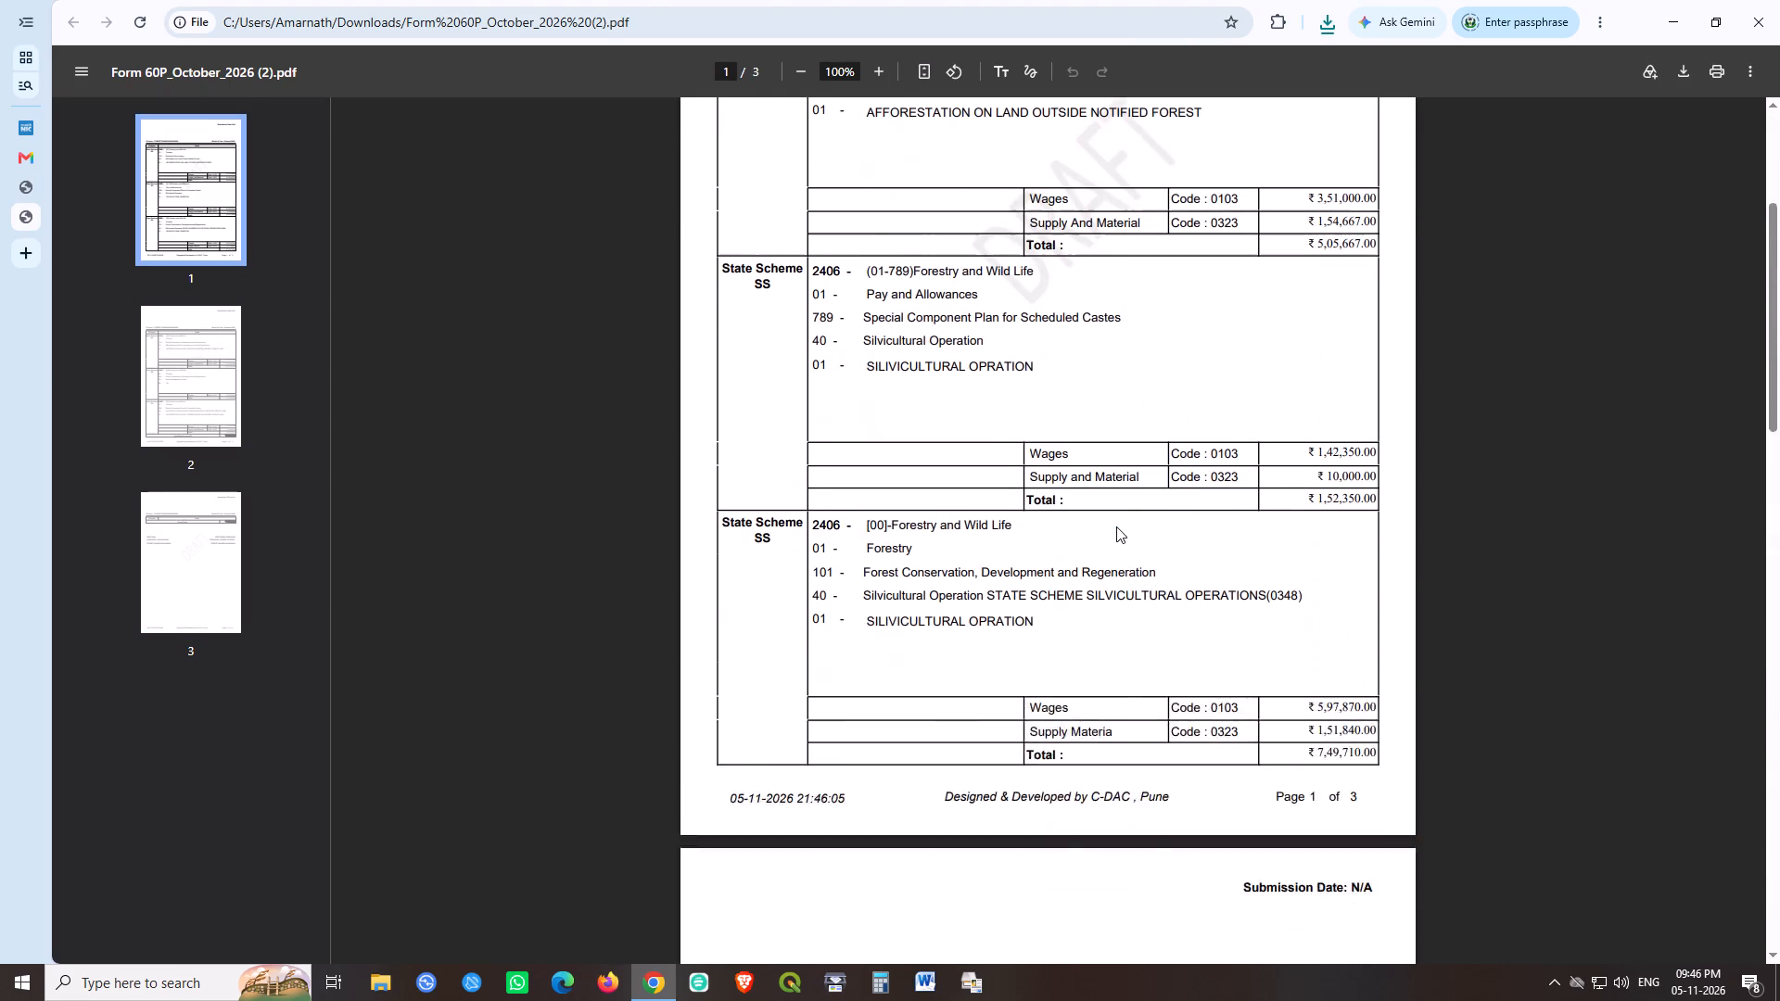
scroll(1116, 526, "down", 14)
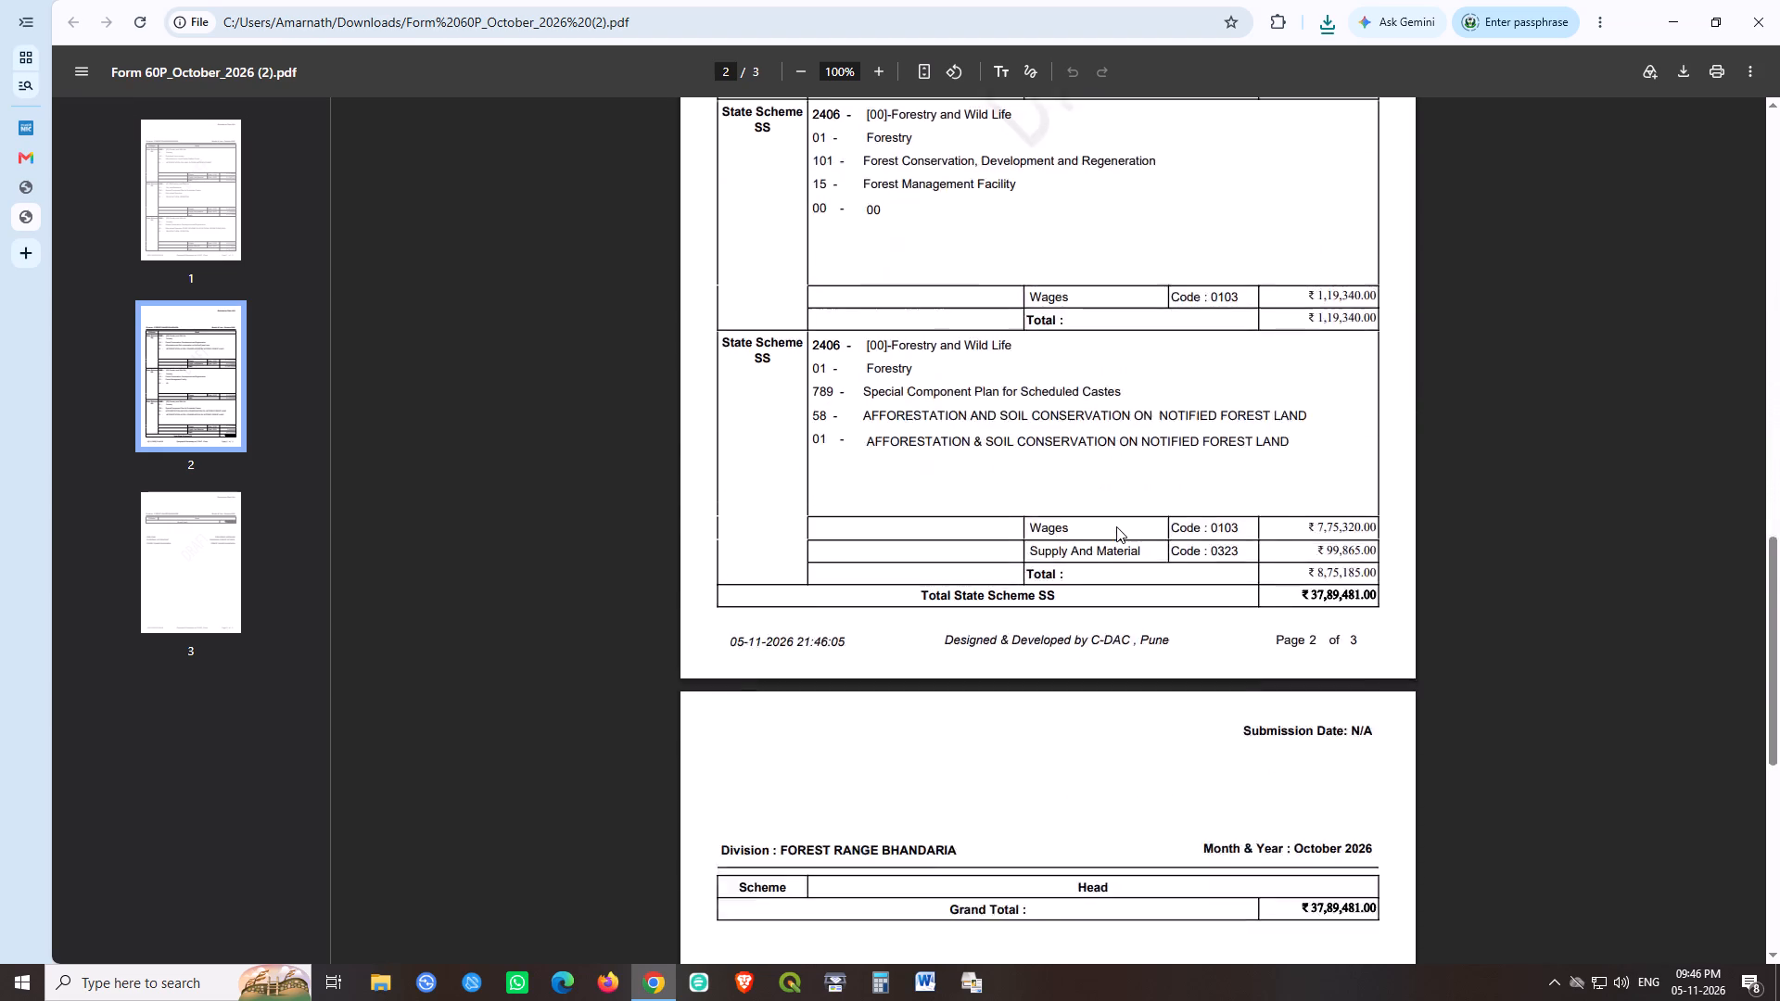
scroll(1116, 526, "down", 14)
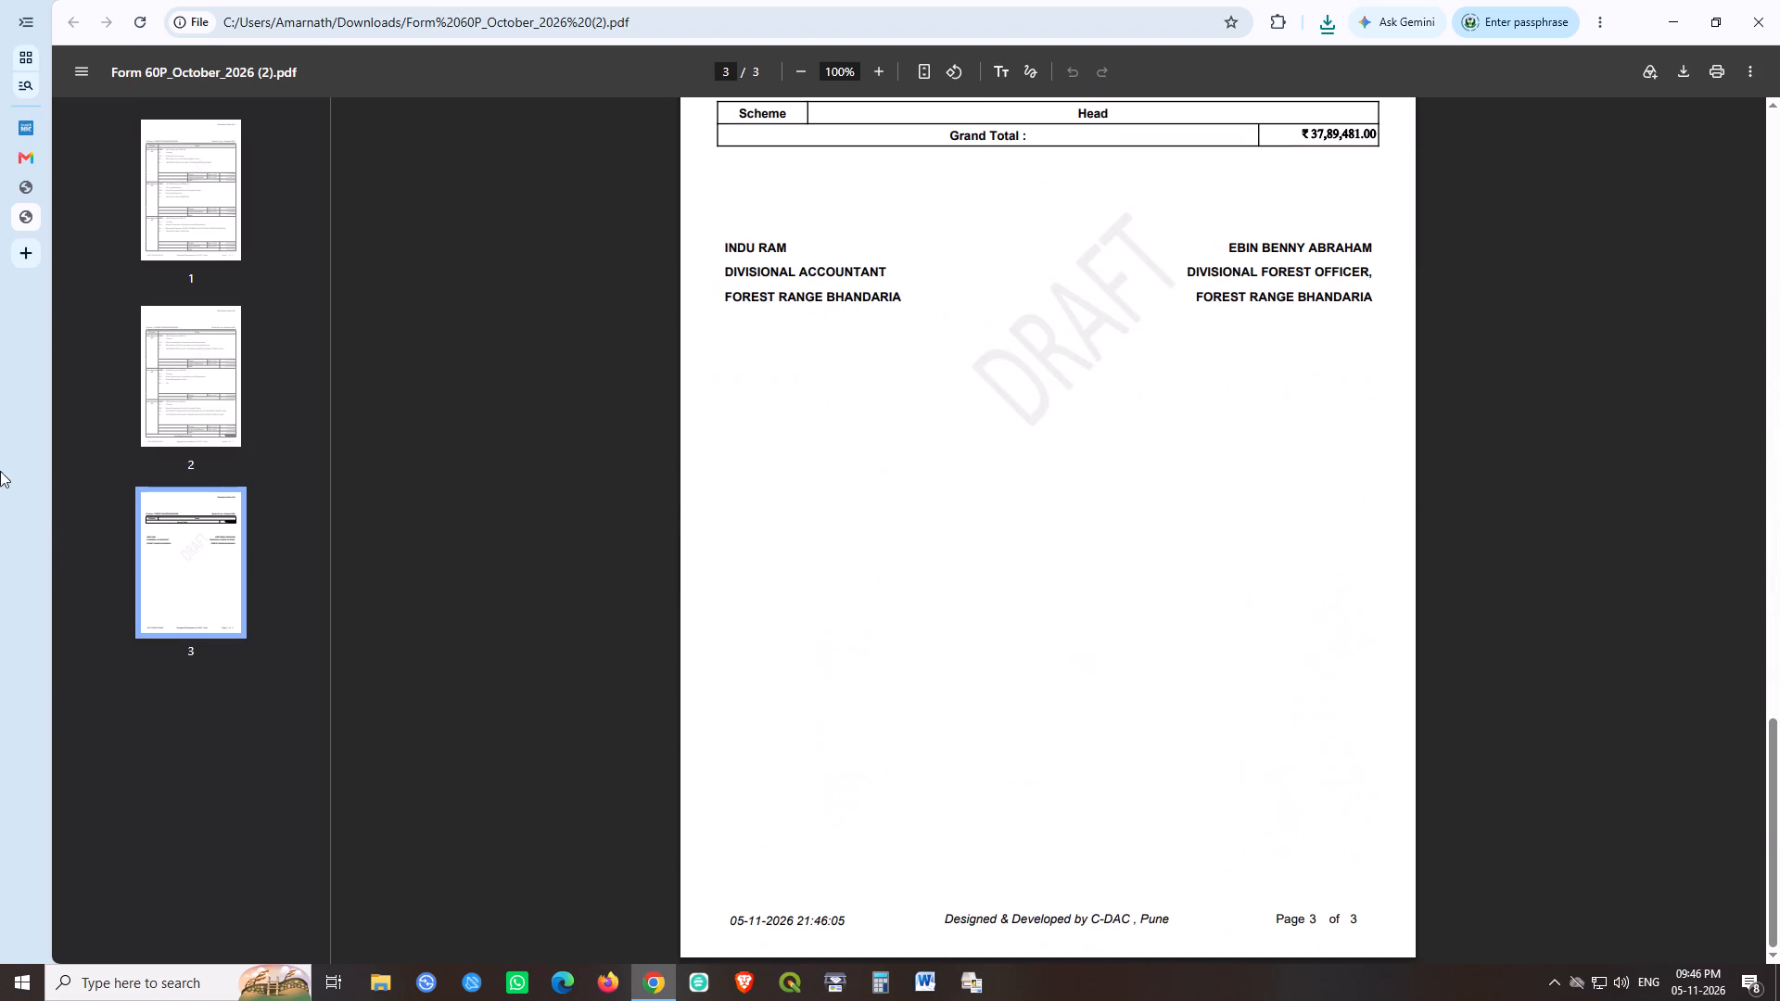
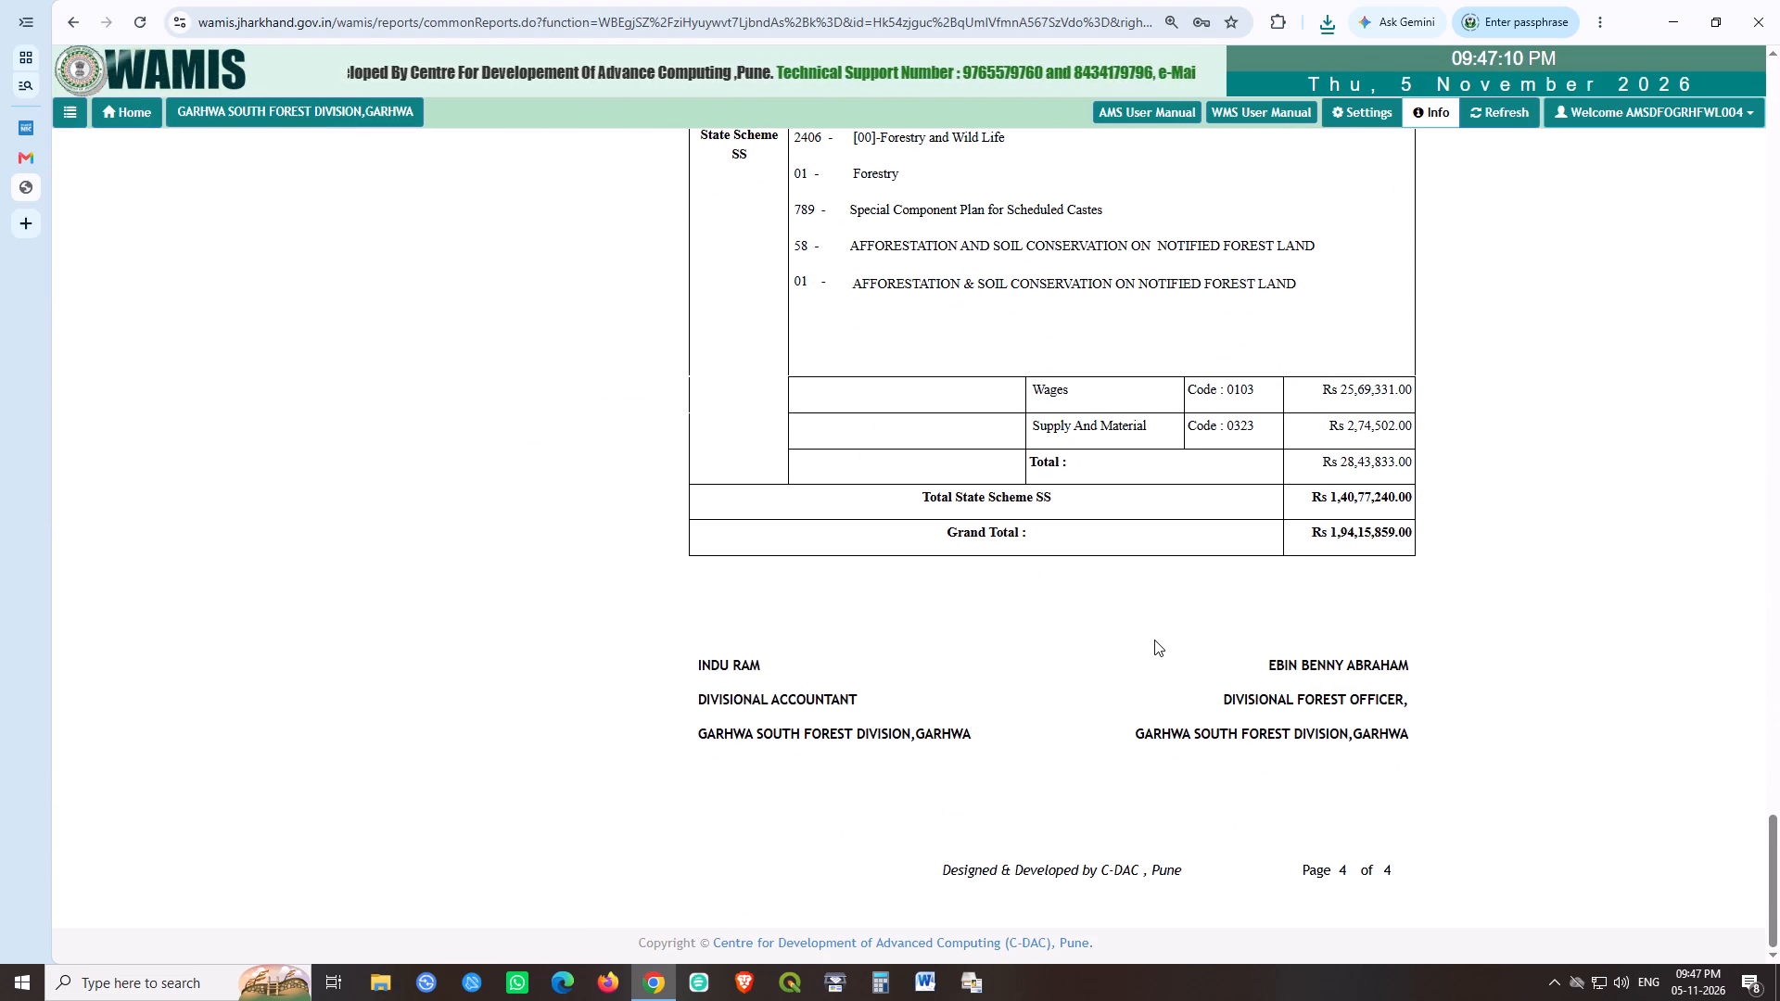
Export the October 2026 Form 60P abstract report as a PDF again, saving it in the Downloads folder under the suggested name.
scroll(1158, 638, "up", 20)
scroll(1158, 638, "up", 1)
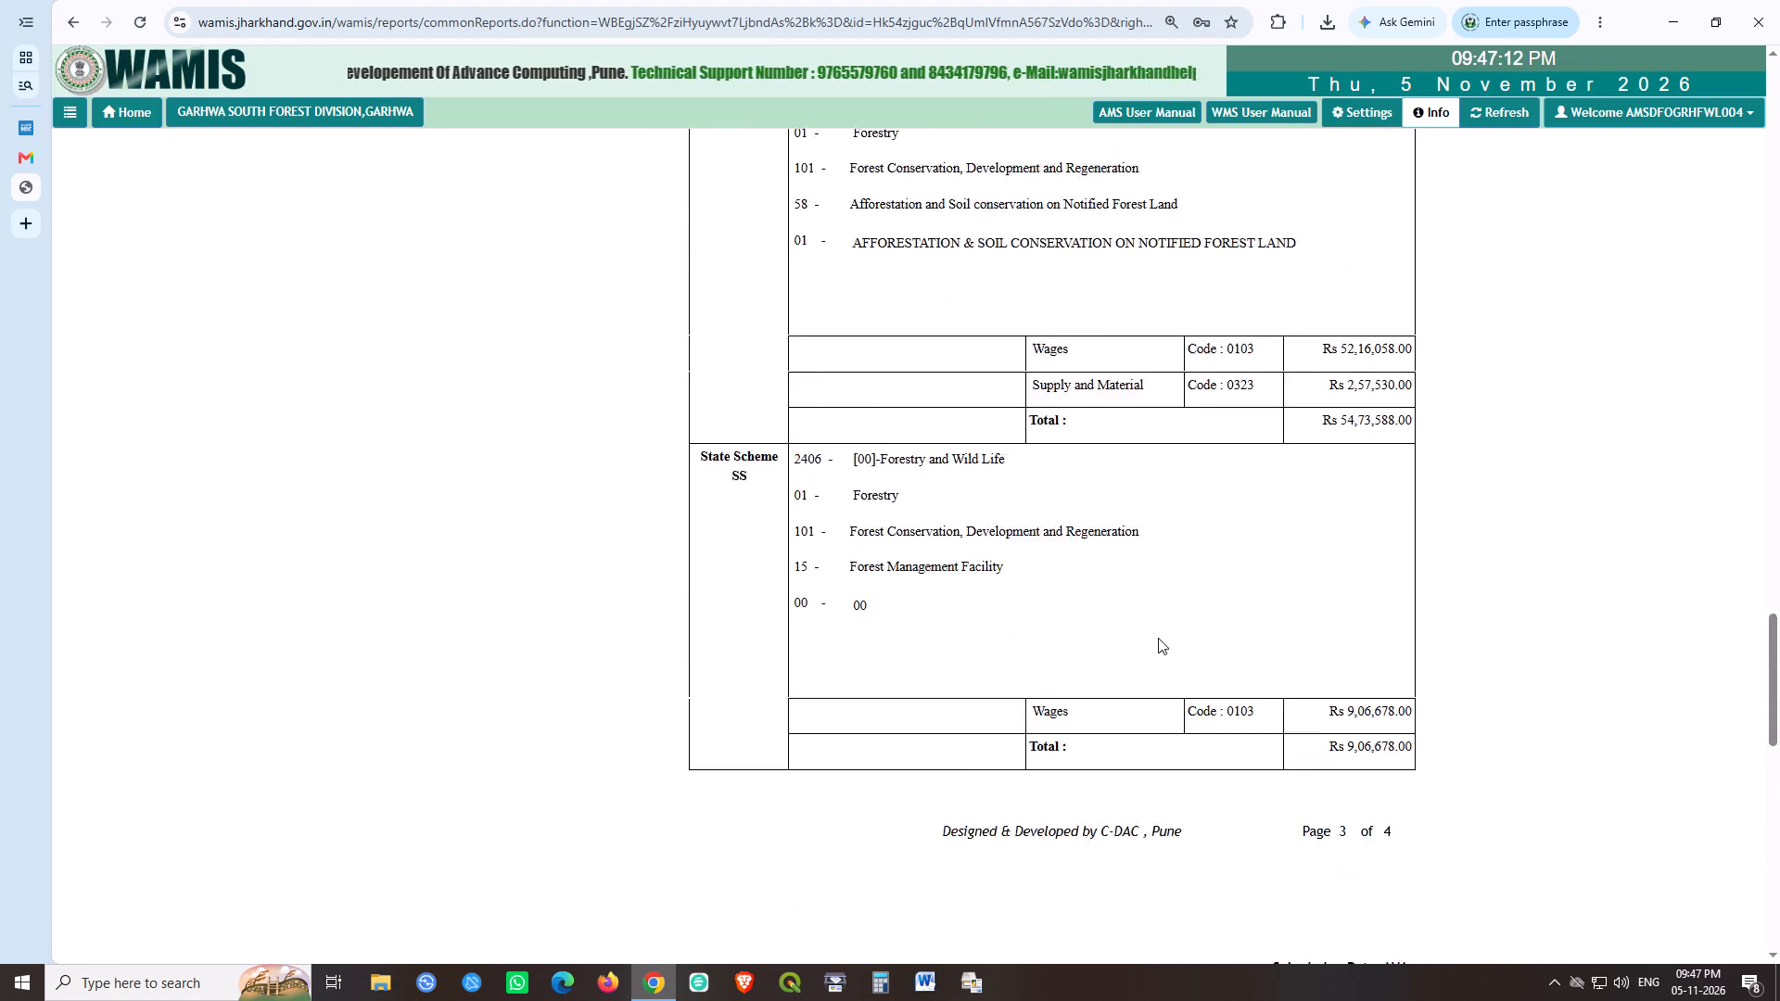
scroll(1158, 638, "down", 2)
scroll(1158, 638, "up", 20)
scroll(1158, 638, "up", 20)
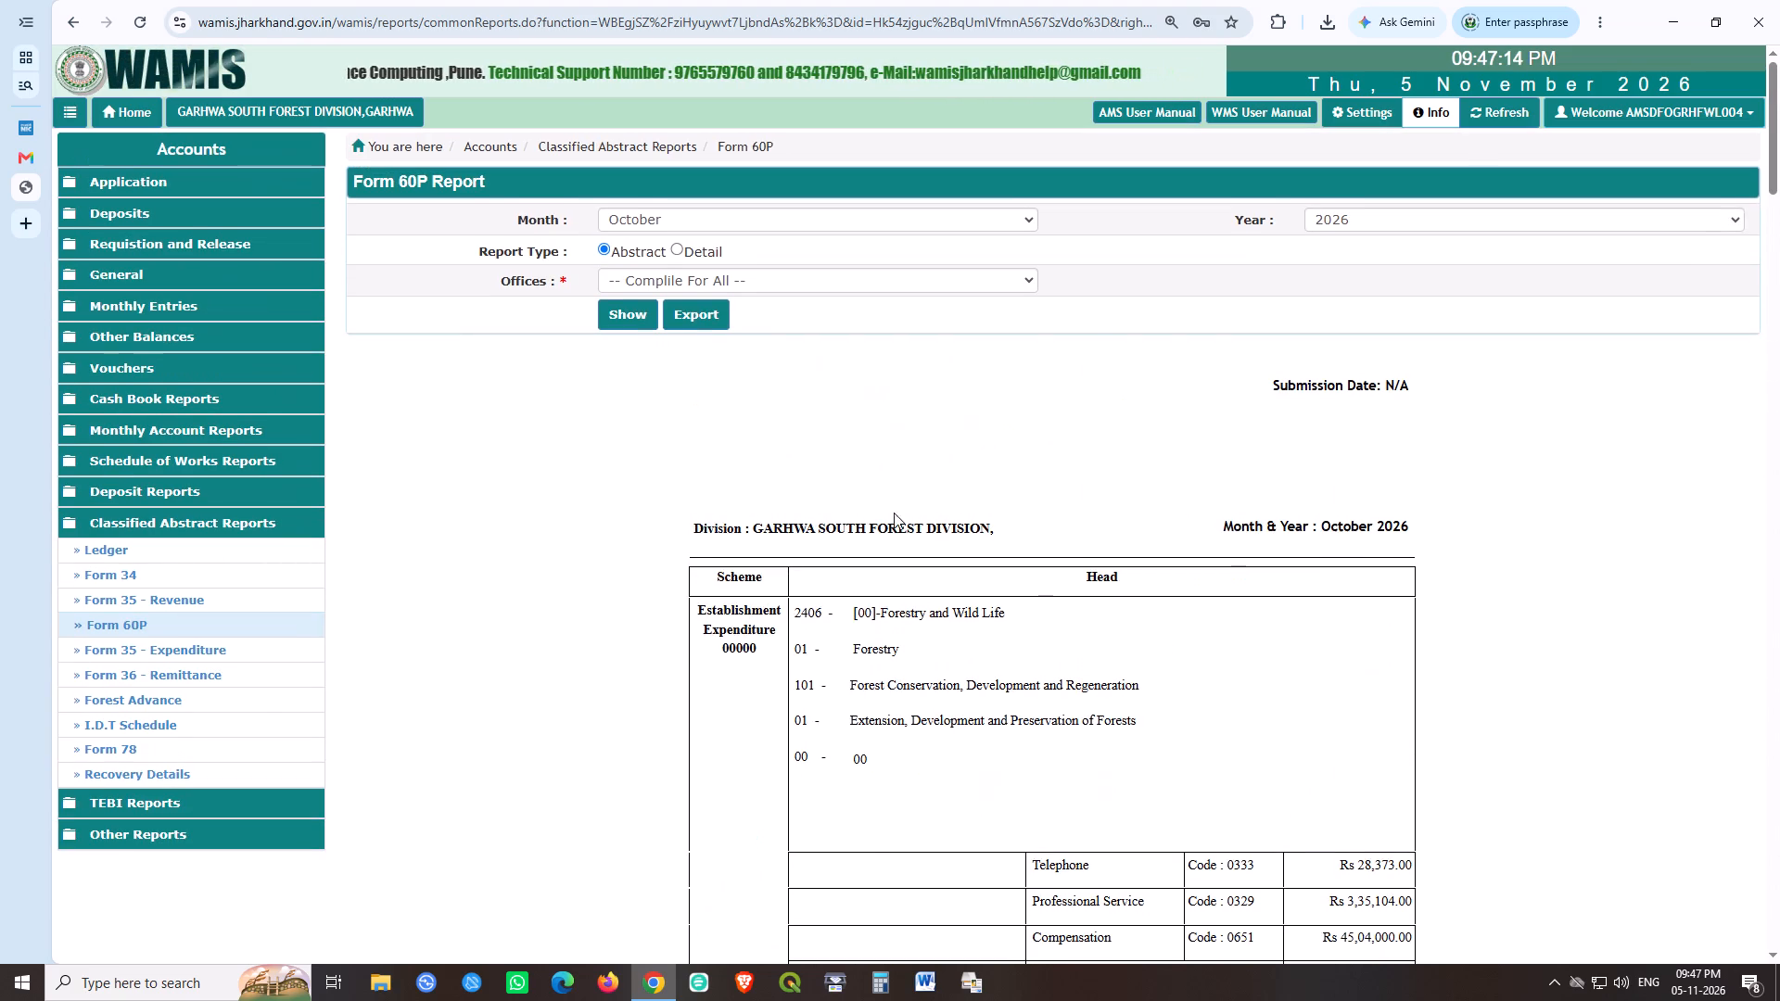
left_click(703, 323)
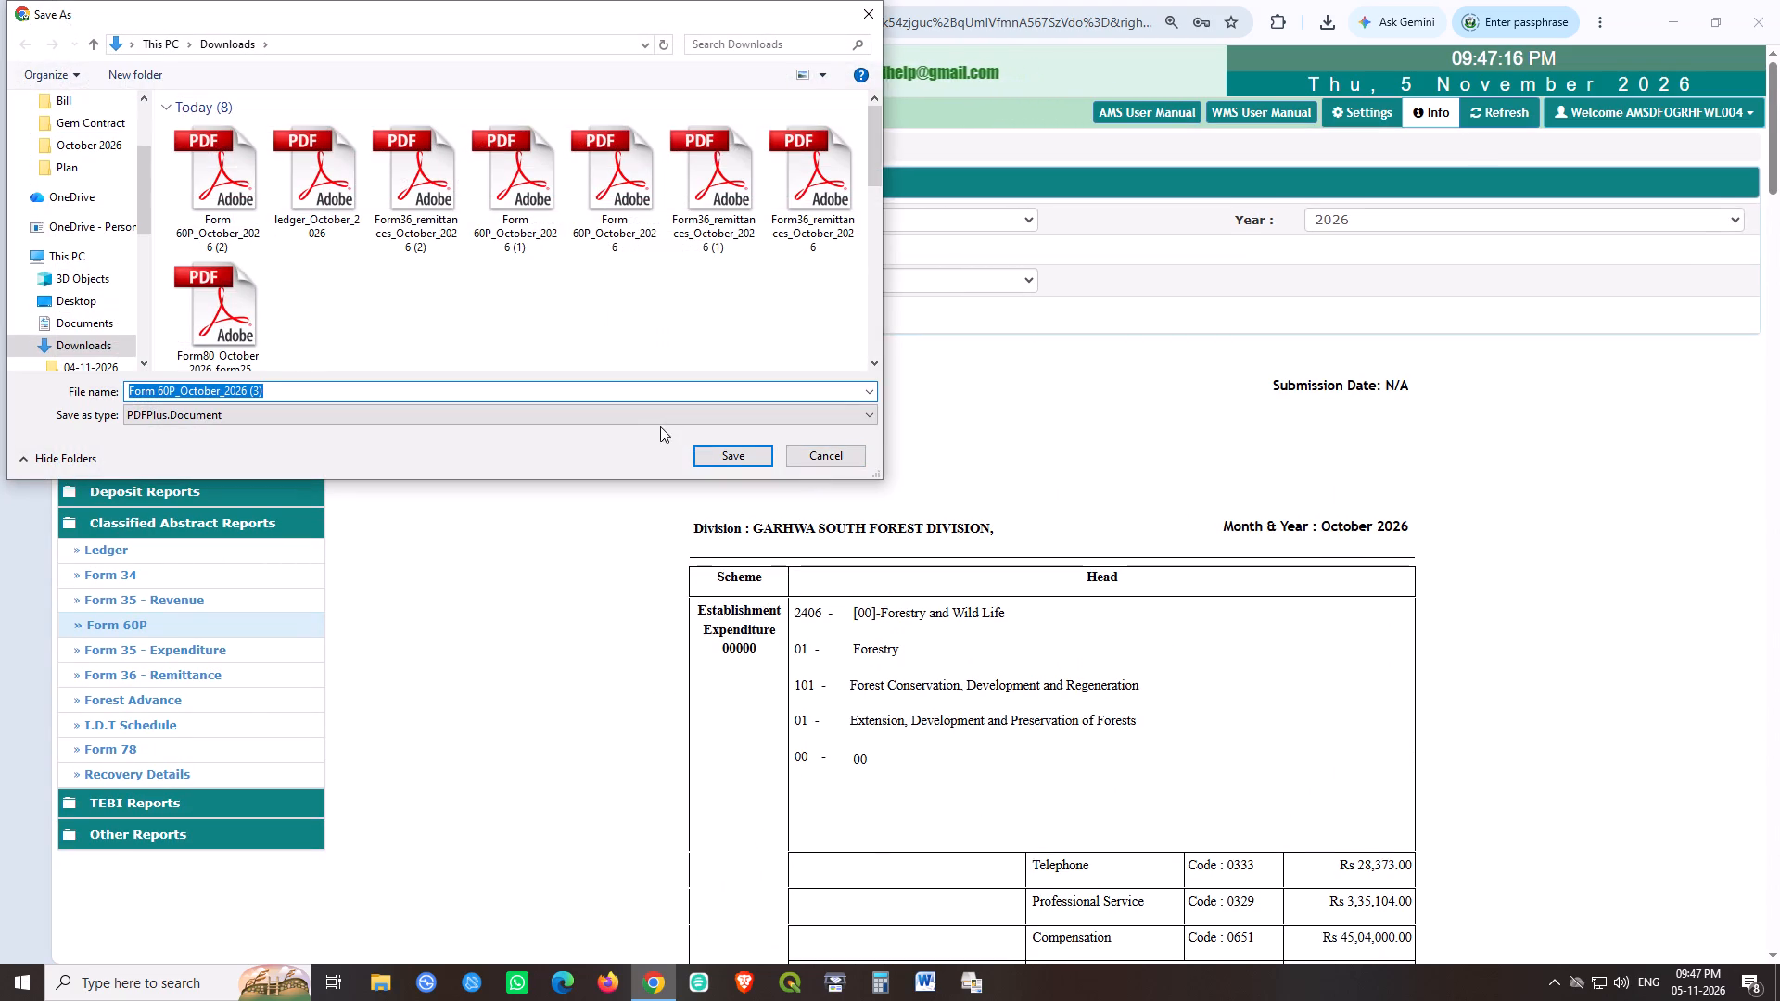
left_click(718, 455)
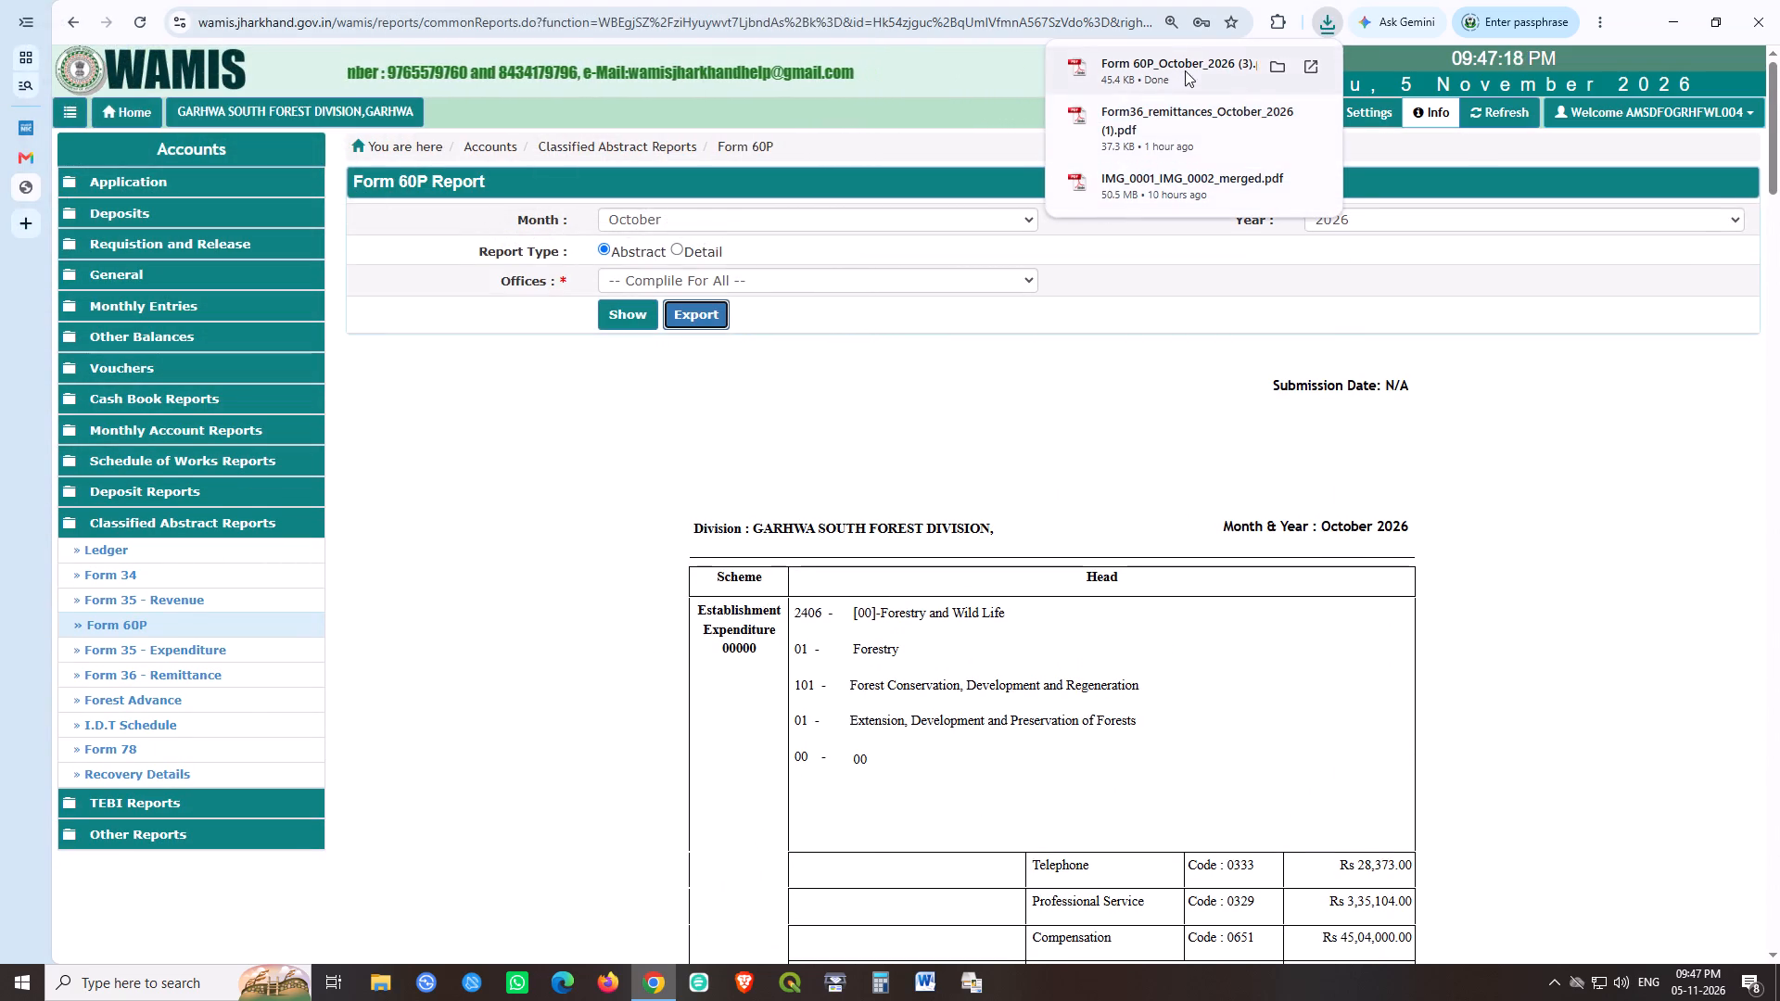
Open the newly downloaded Form 60P abstract PDF and print four collated, two-sided copies of all pages.
left_click(1185, 70)
scroll(933, 523, "down", 15)
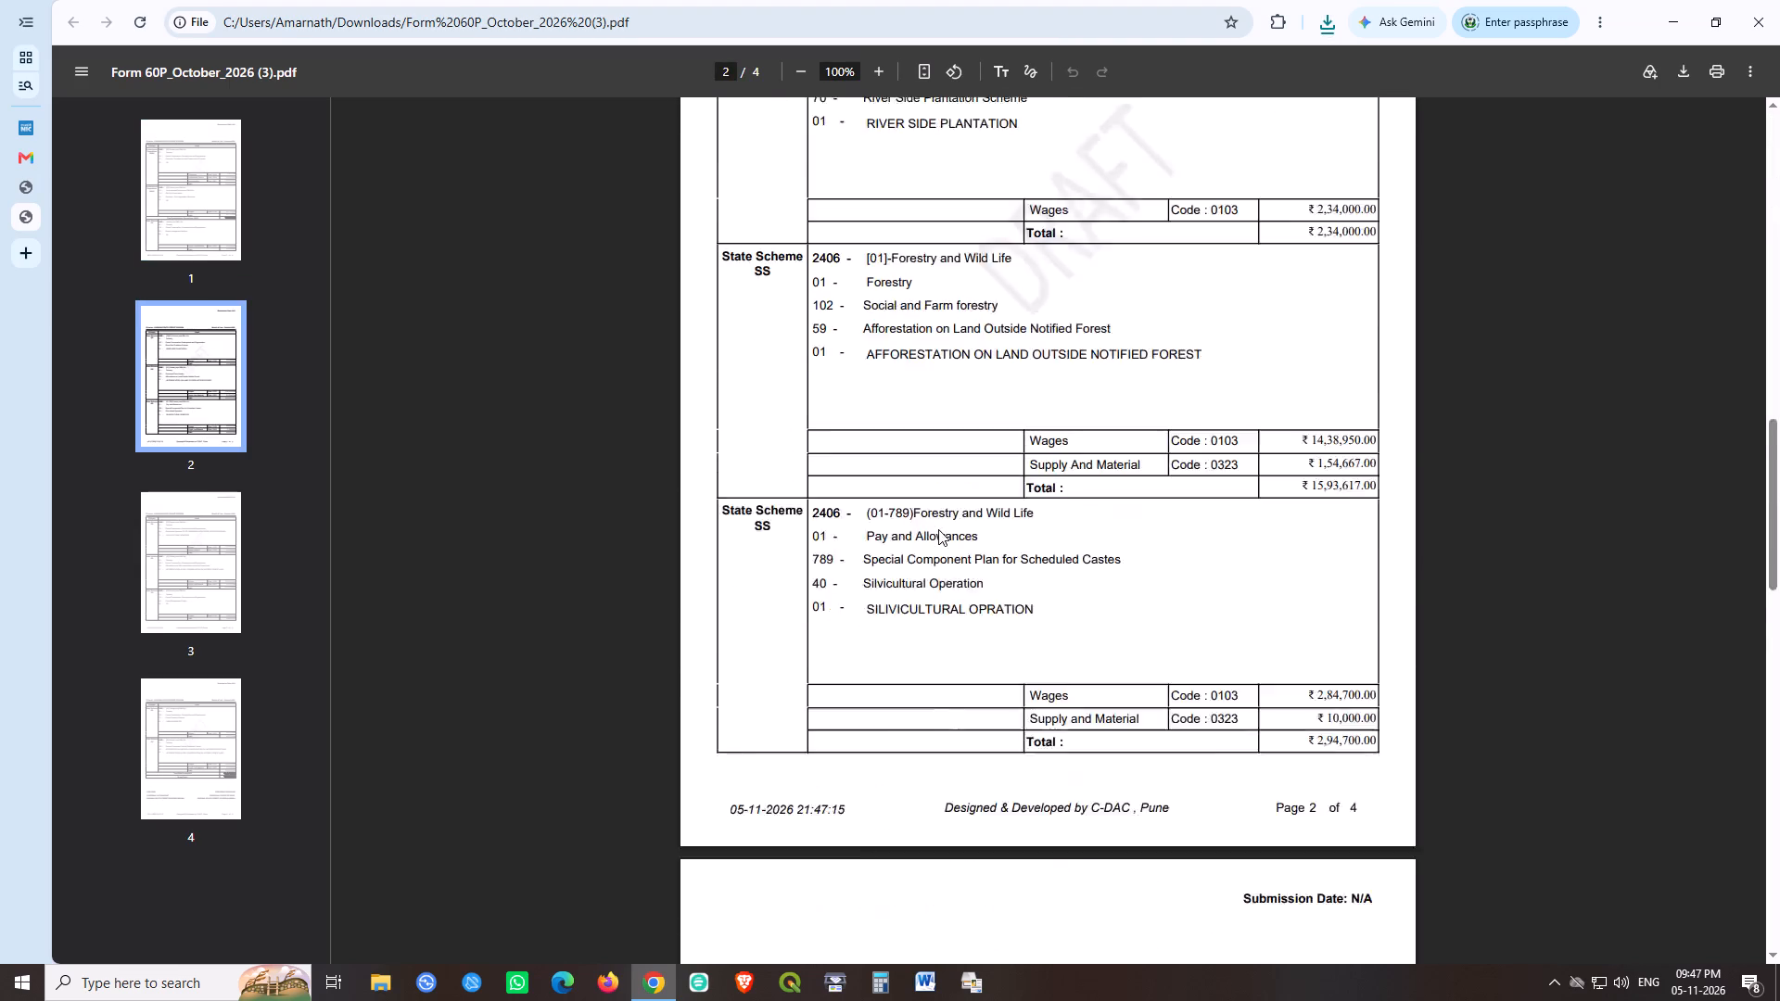
scroll(938, 529, "down", 20)
scroll(938, 529, "down", 12)
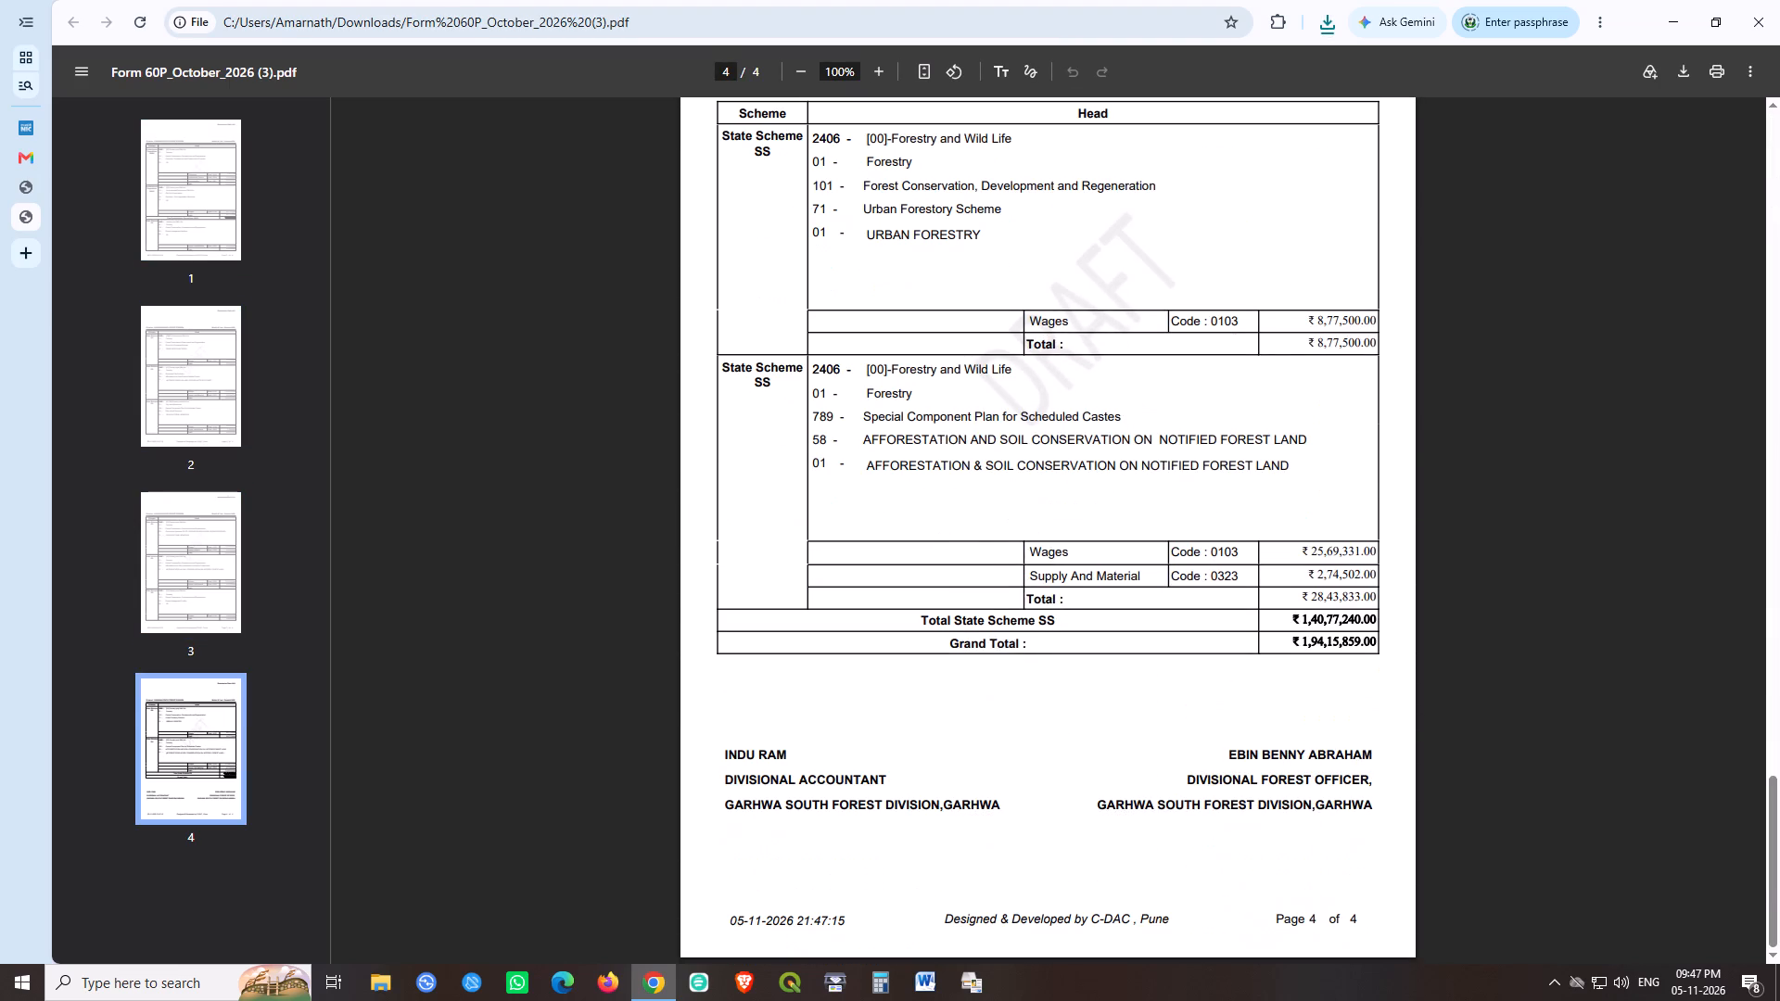
left_click(1721, 75)
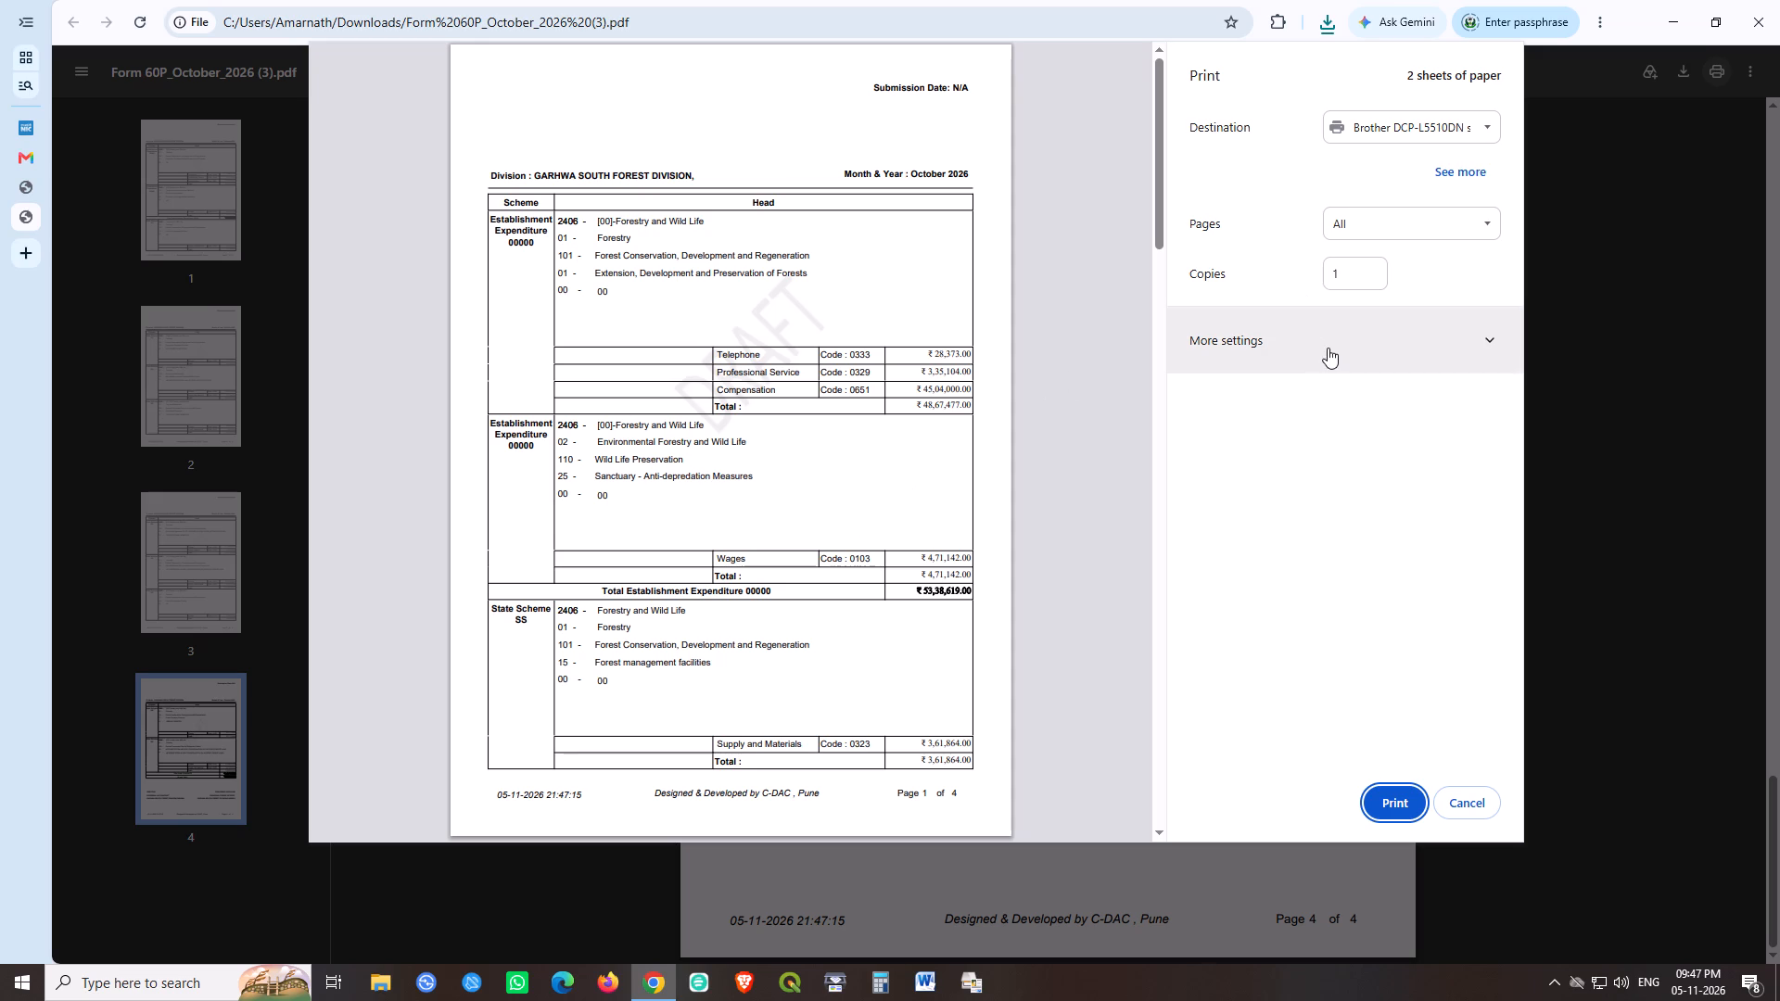
triple_click(1369, 266)
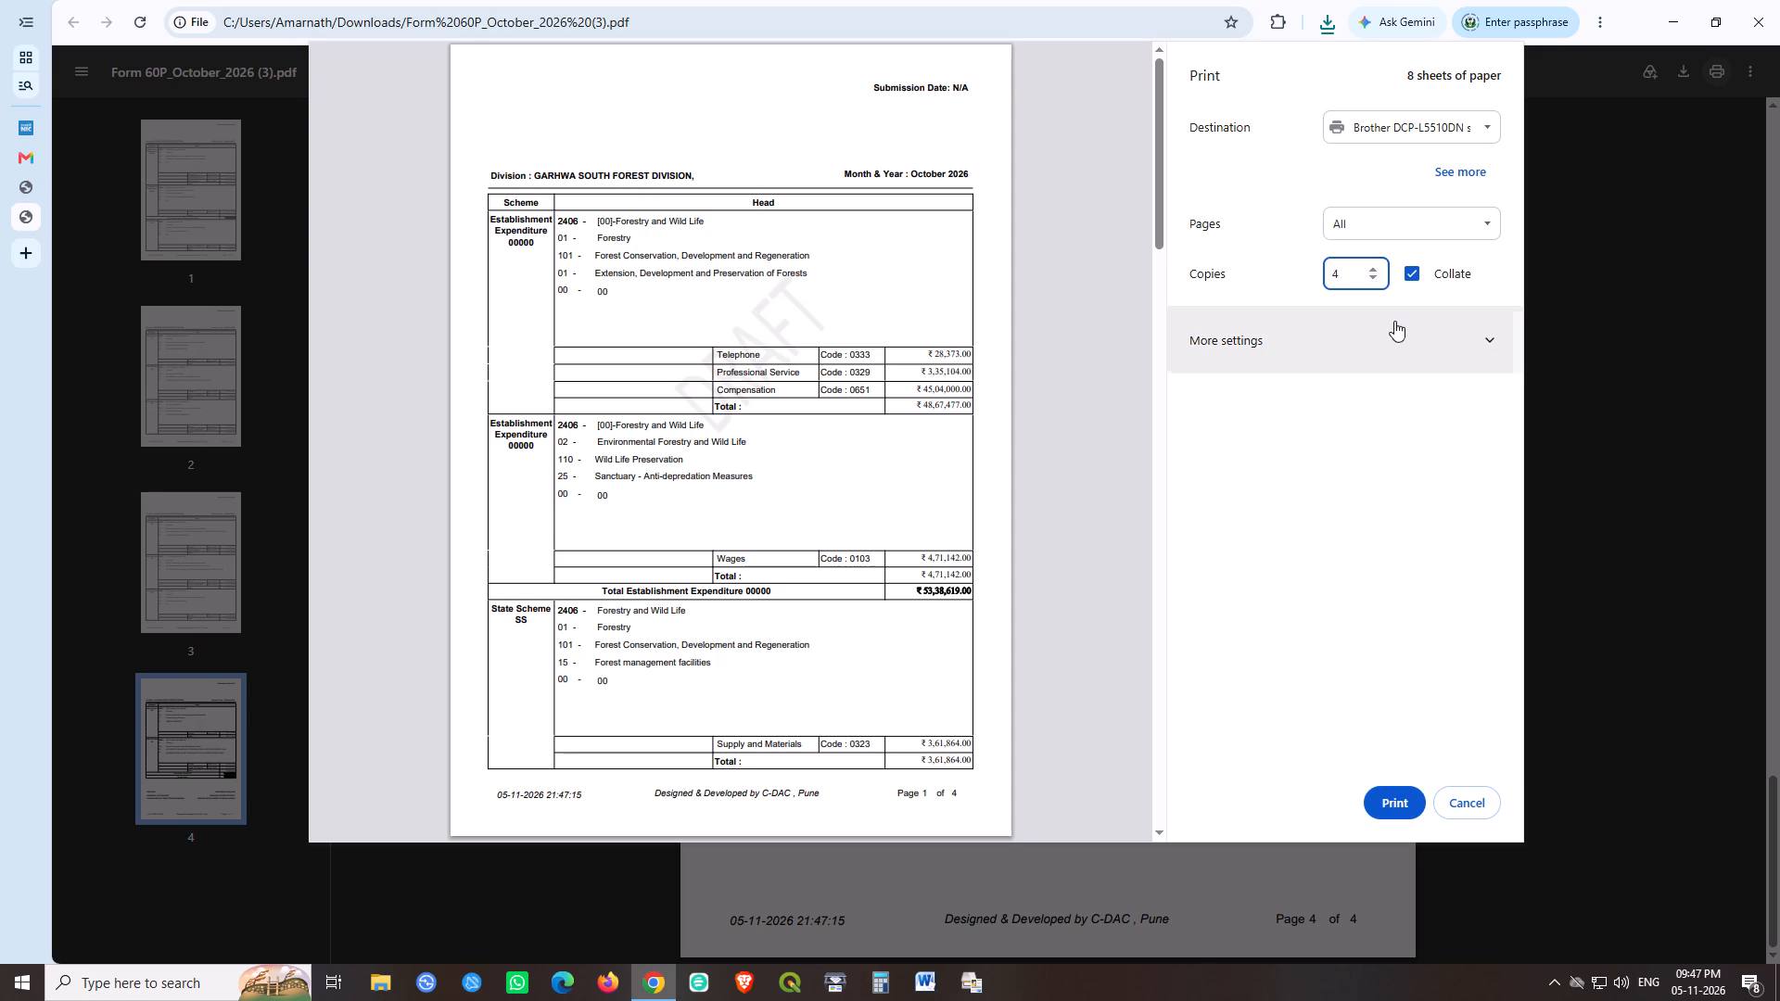
left_click(1399, 332)
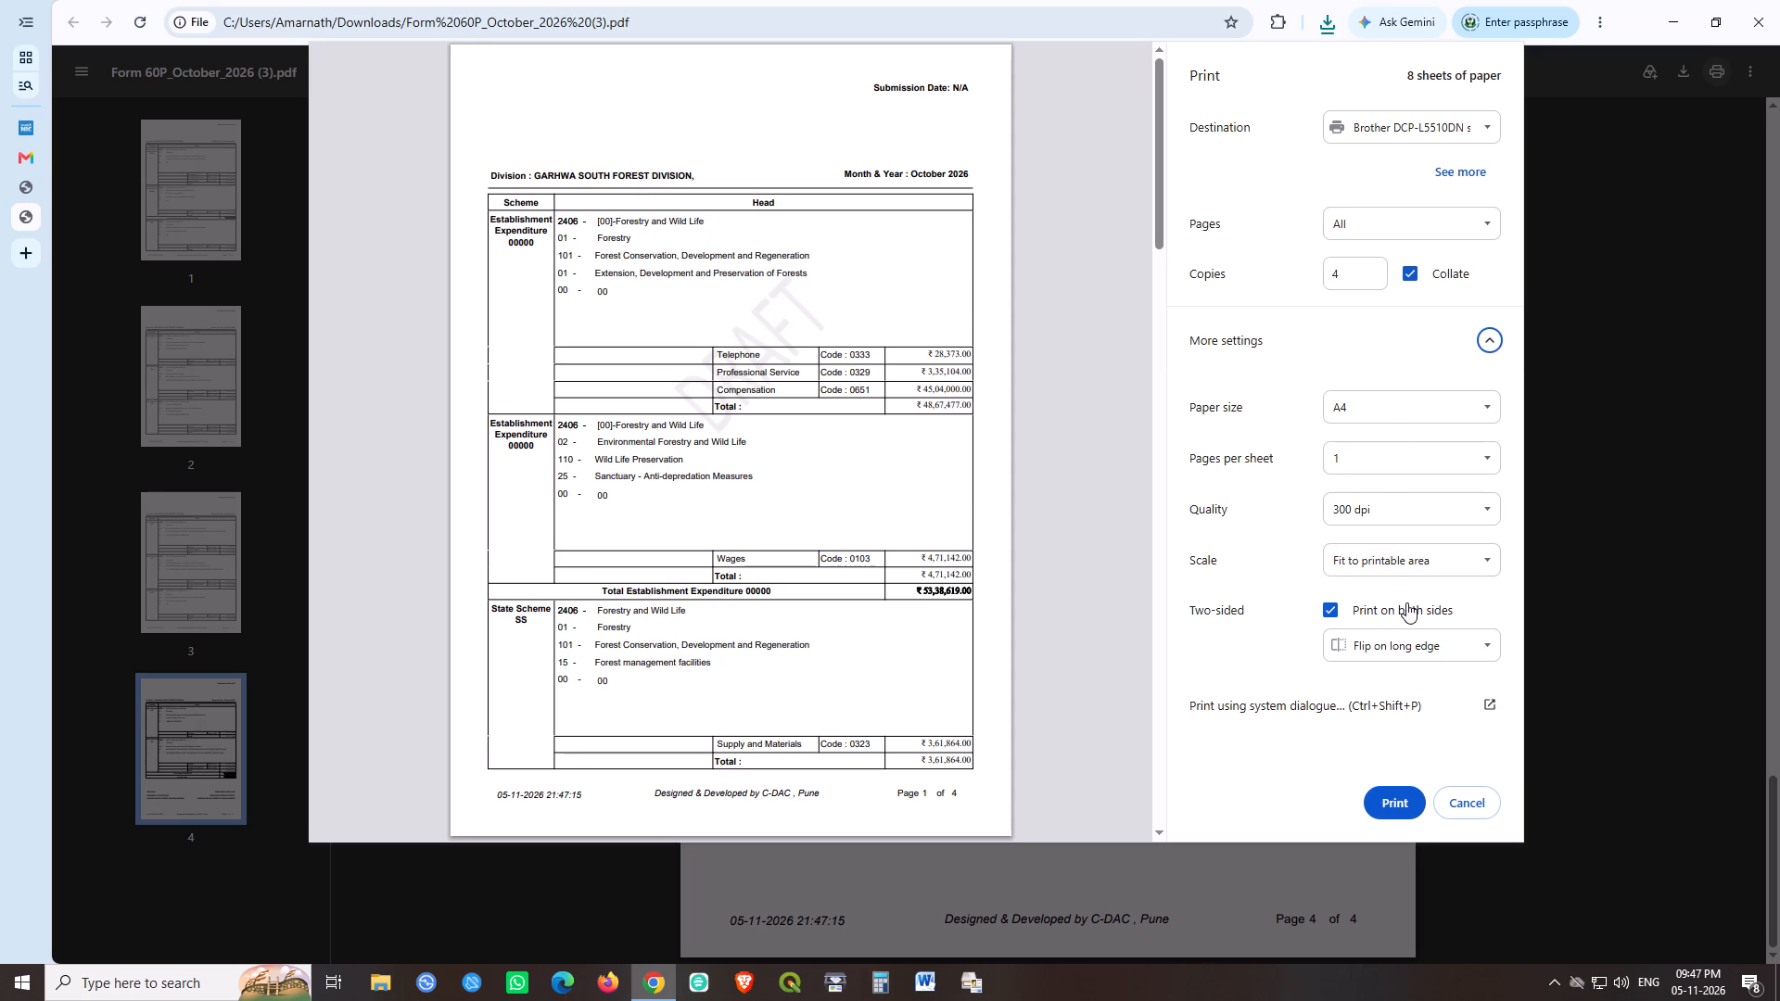
left_click(1384, 806)
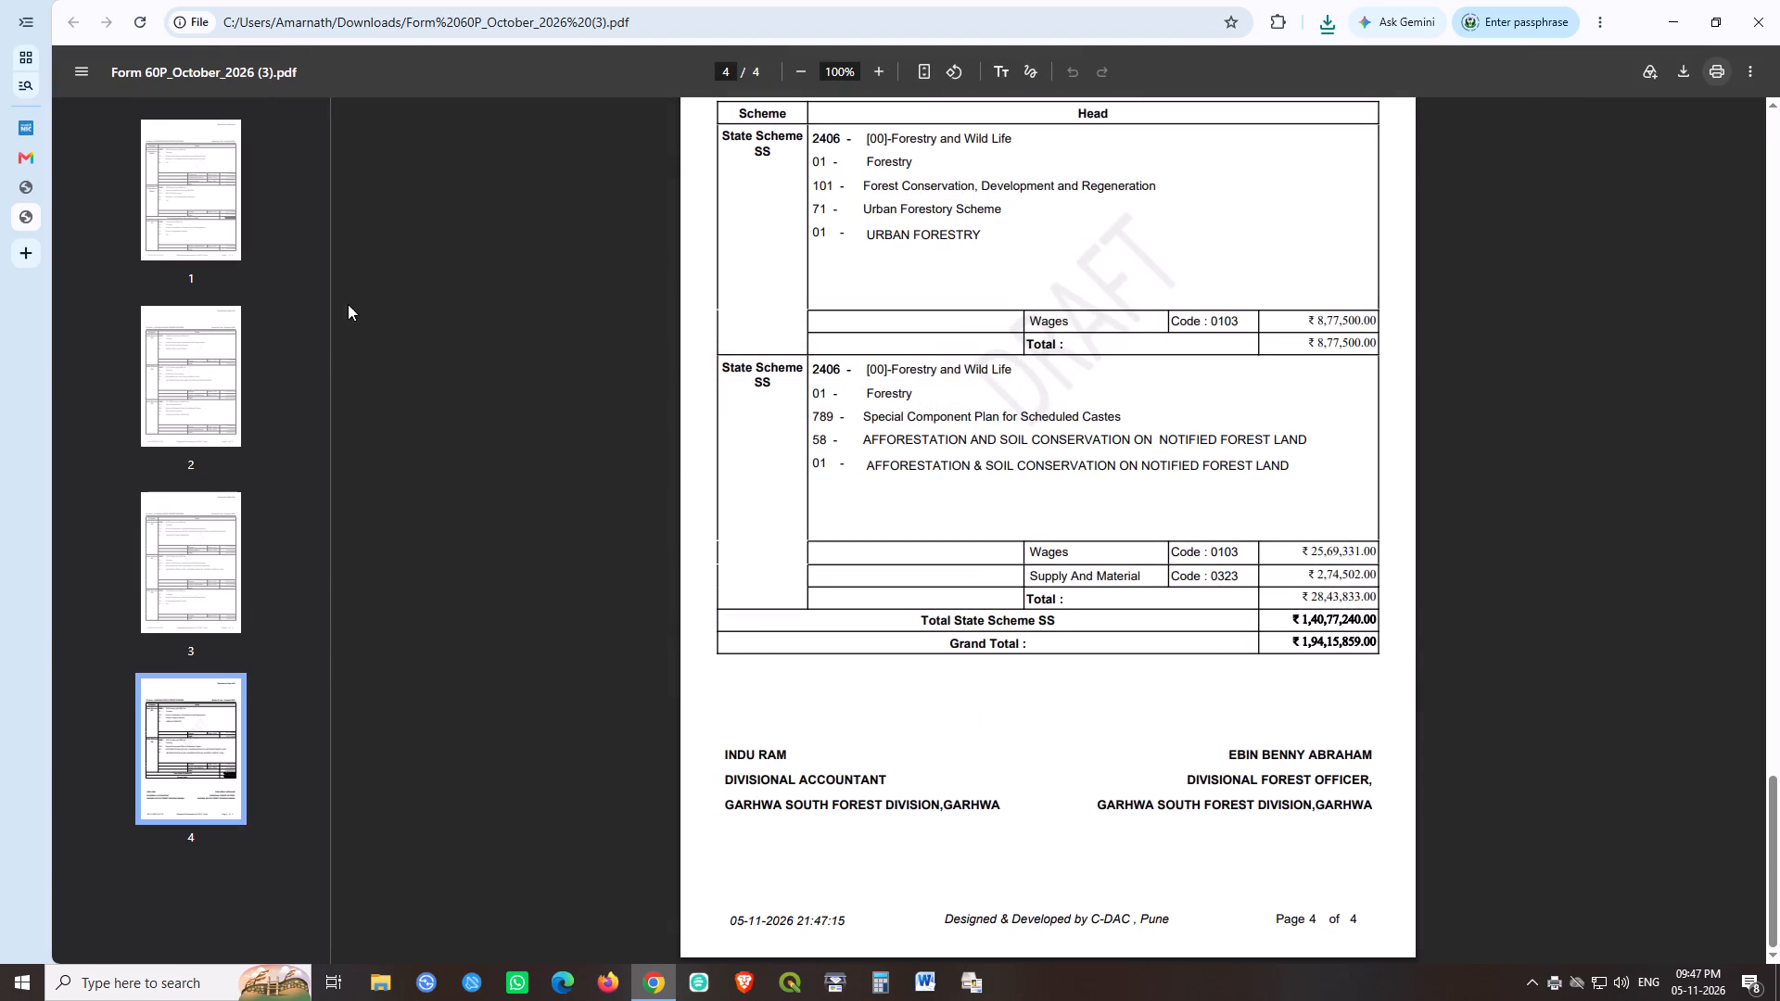
Show the October 2026 Form 60P report as Detail in WAMIS and export it as a PDF to Downloads under the suggested name.
left_click(46, 187)
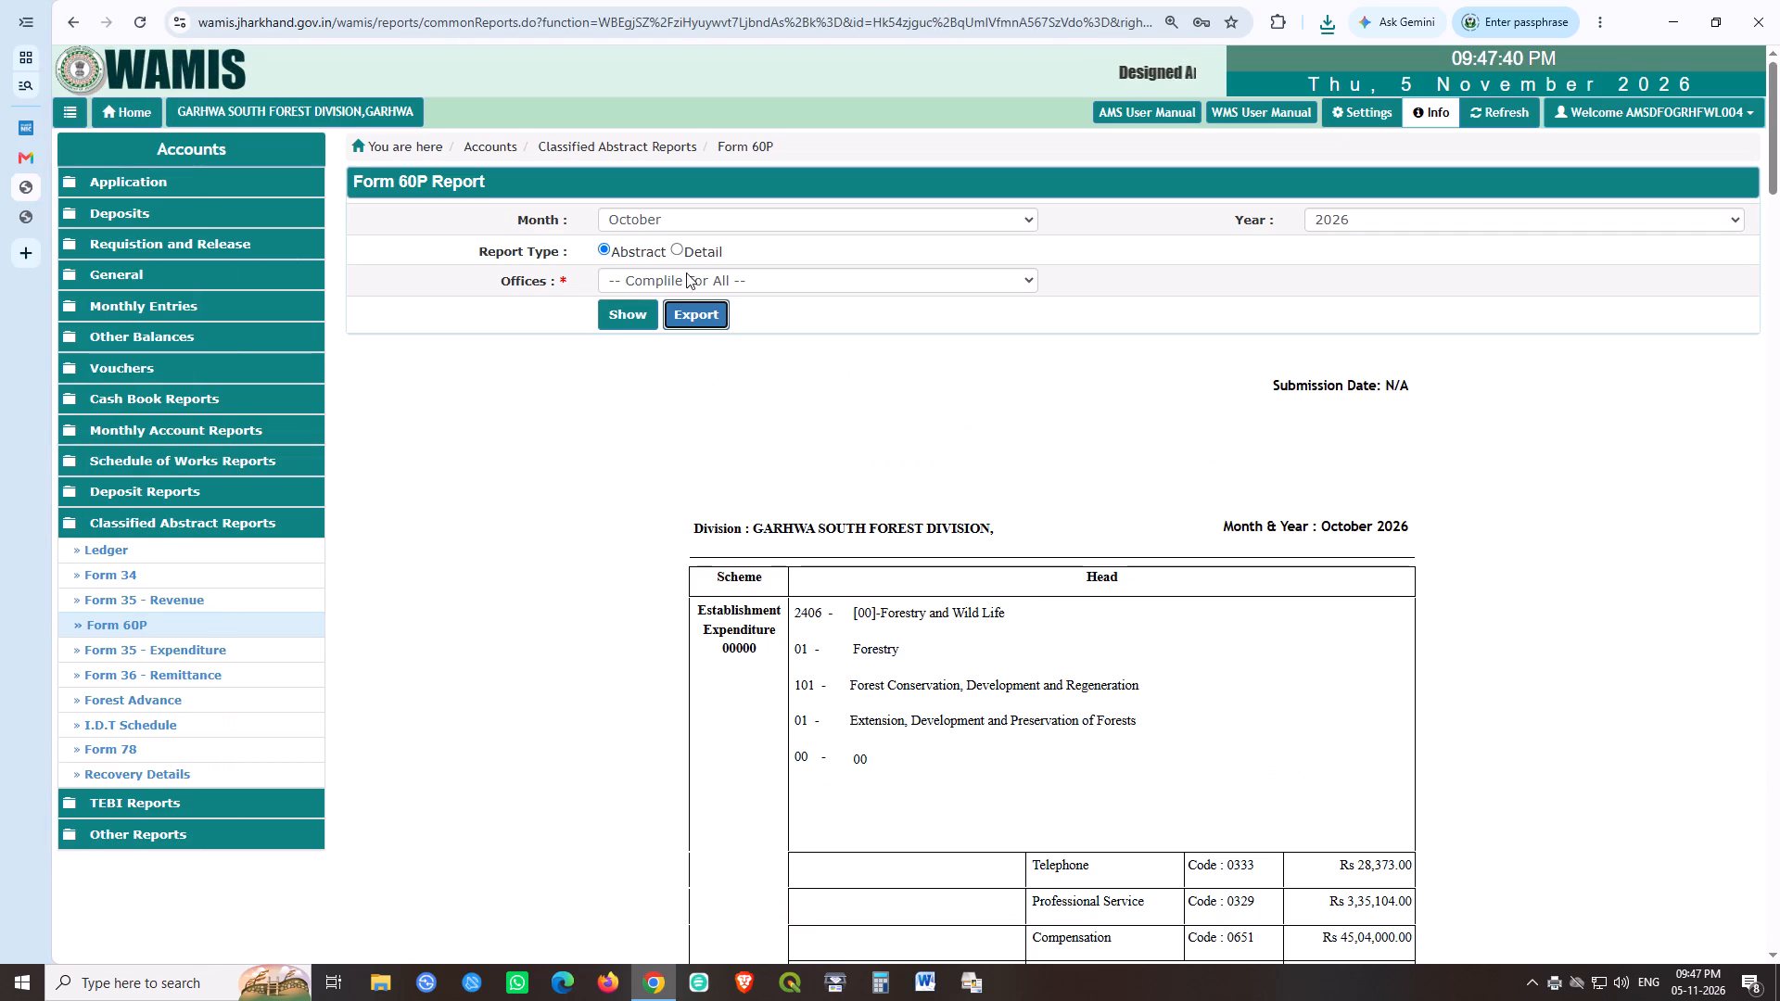
left_click(679, 251)
left_click(624, 316)
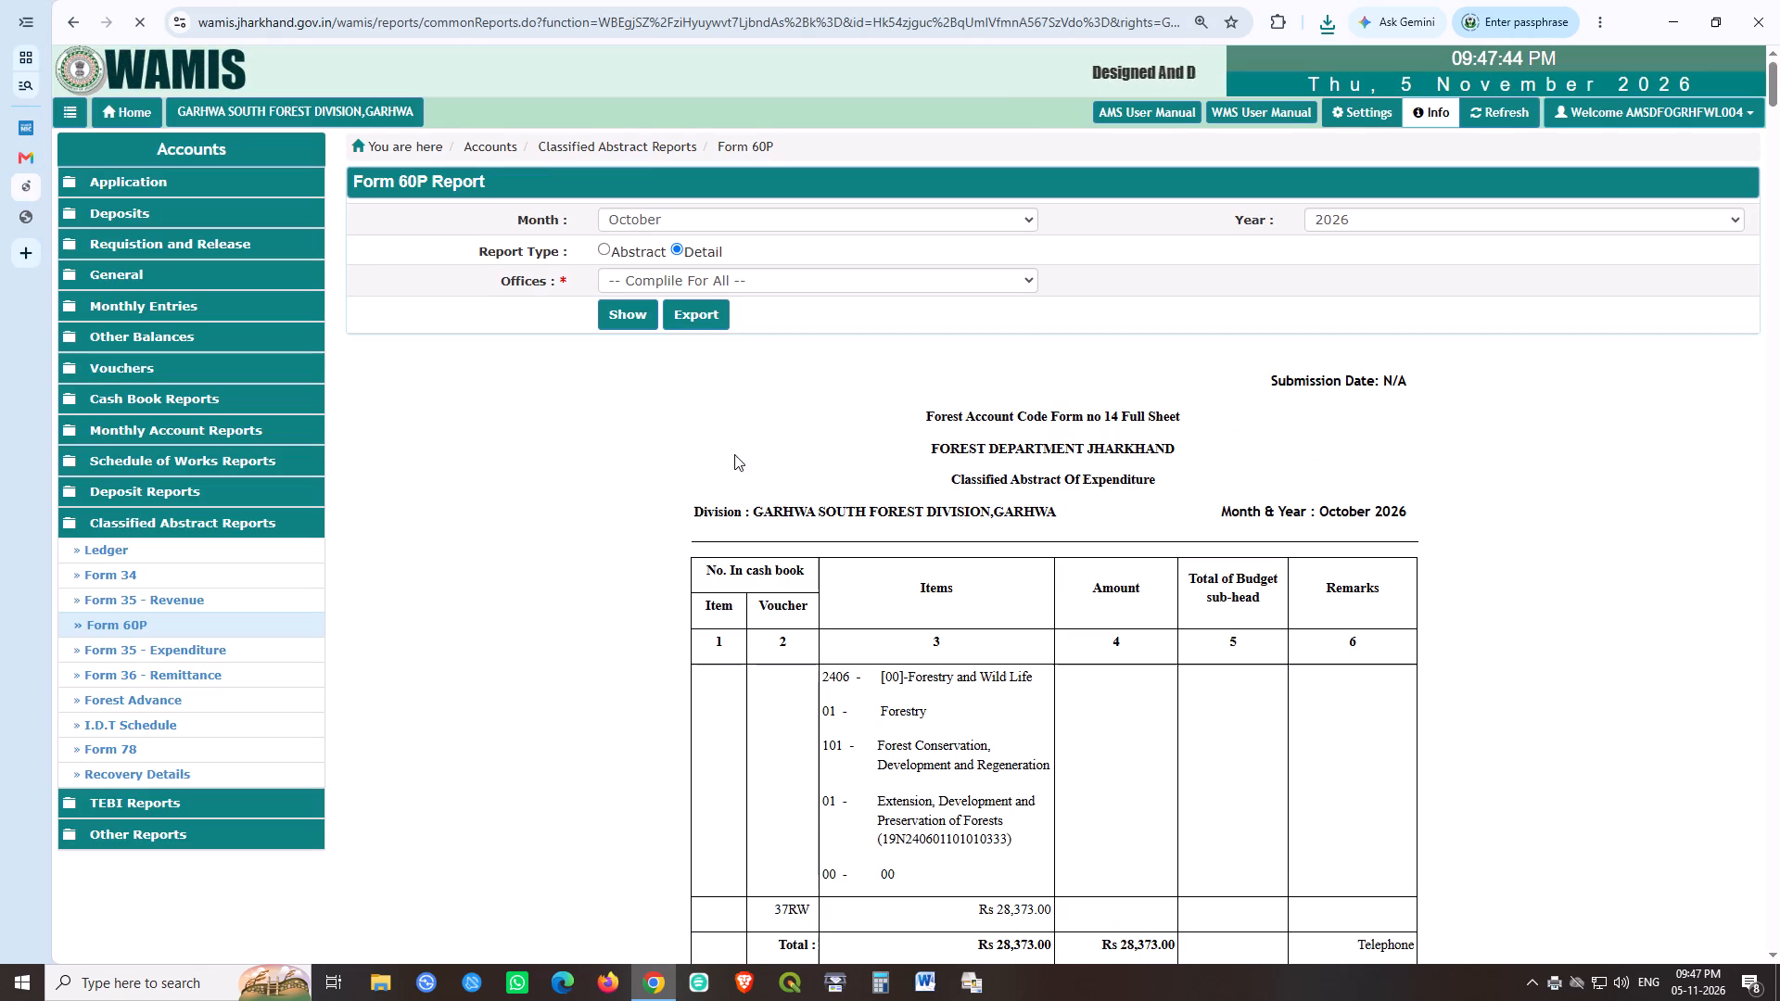
left_click(712, 312)
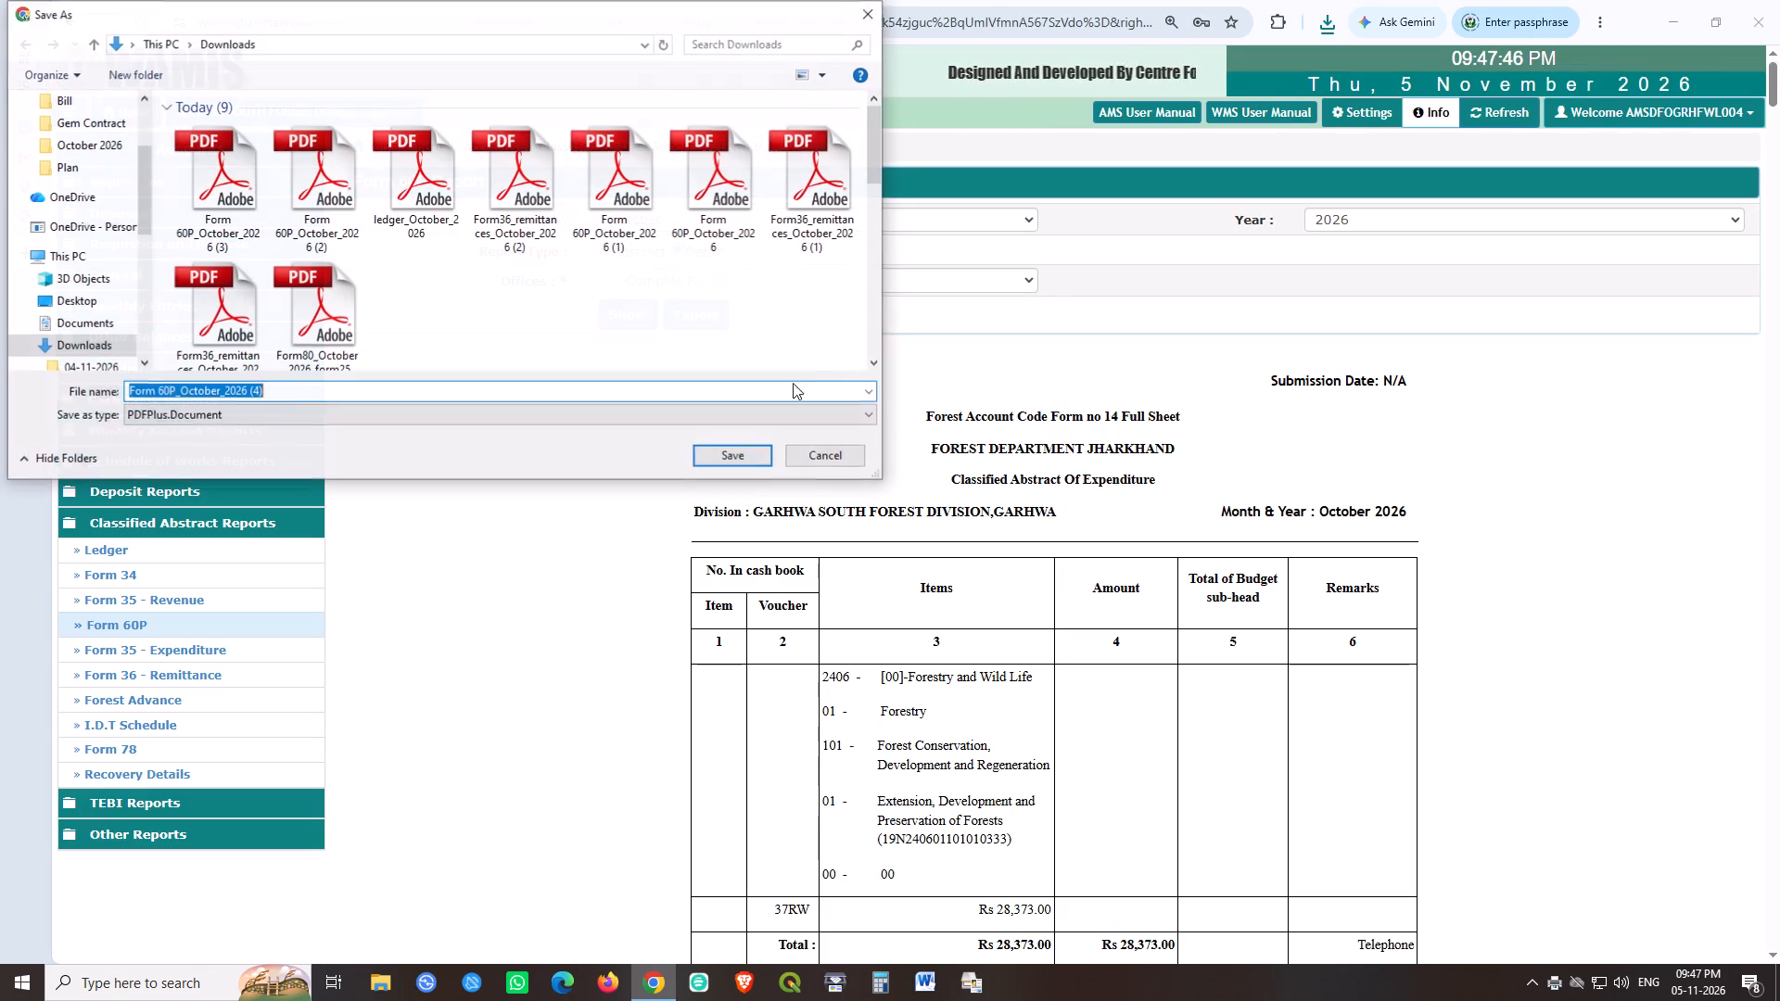
left_click(735, 450)
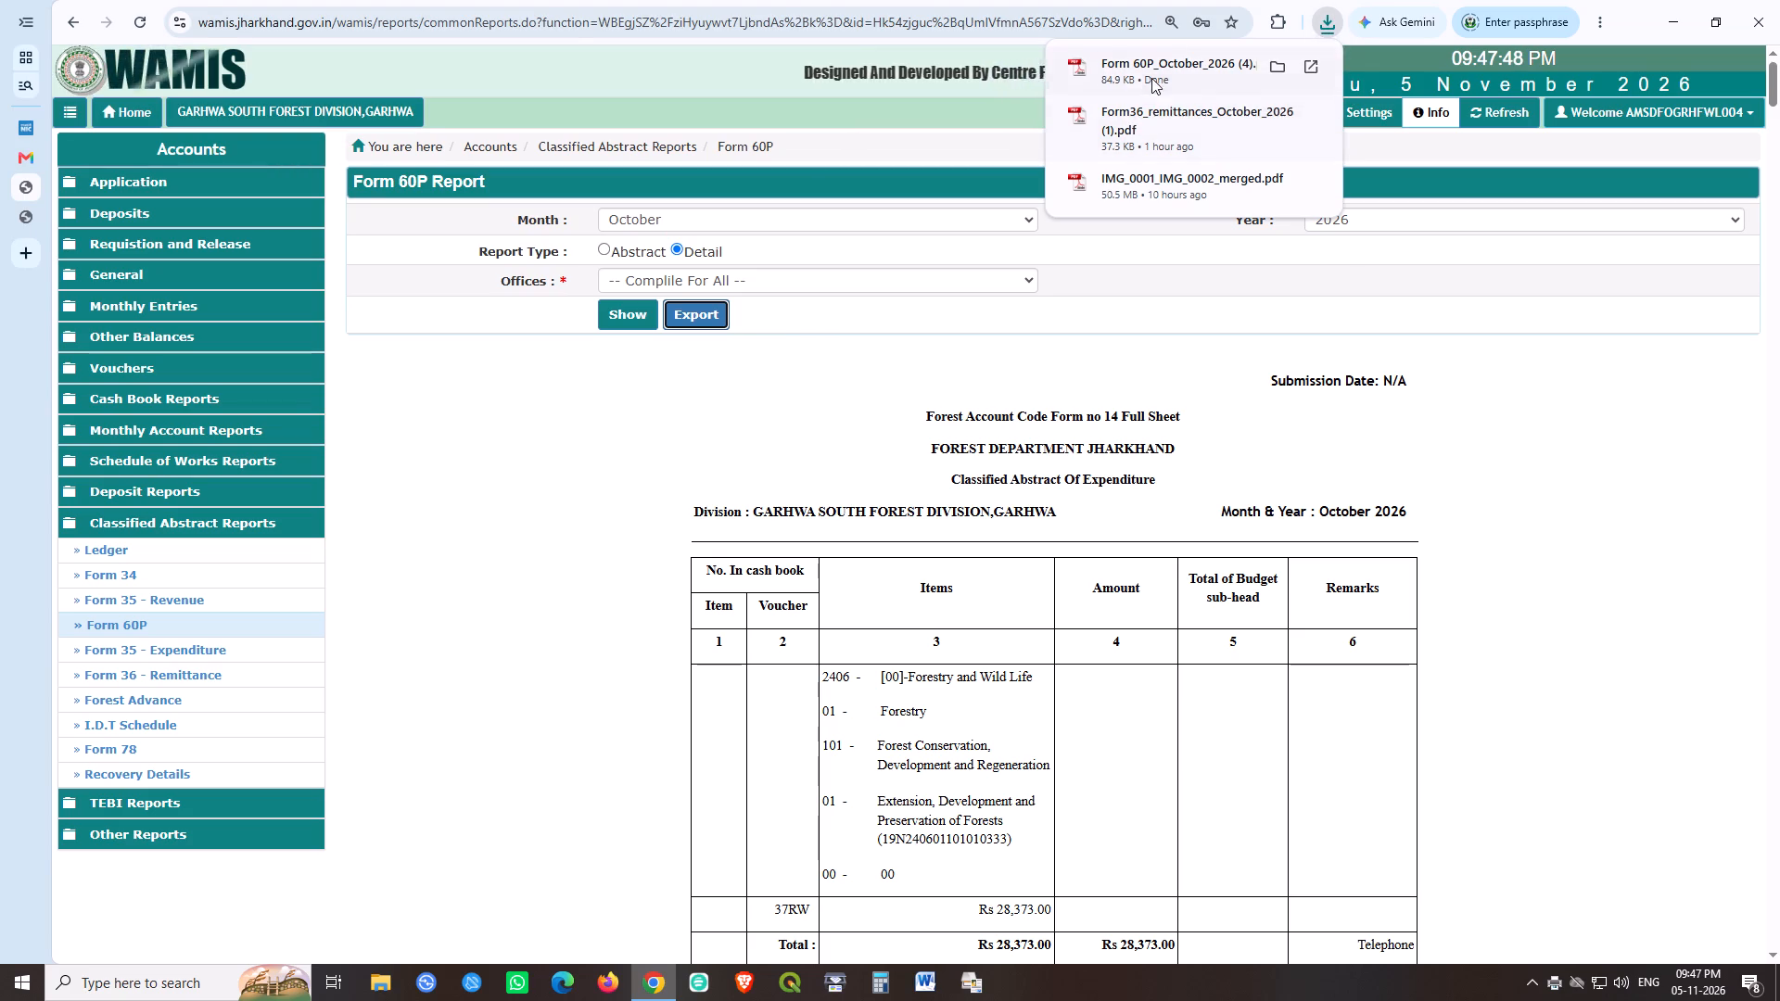
Open the downloaded Form 60P detail PDF and look through its voucher entries to the grand total.
left_click(1152, 76)
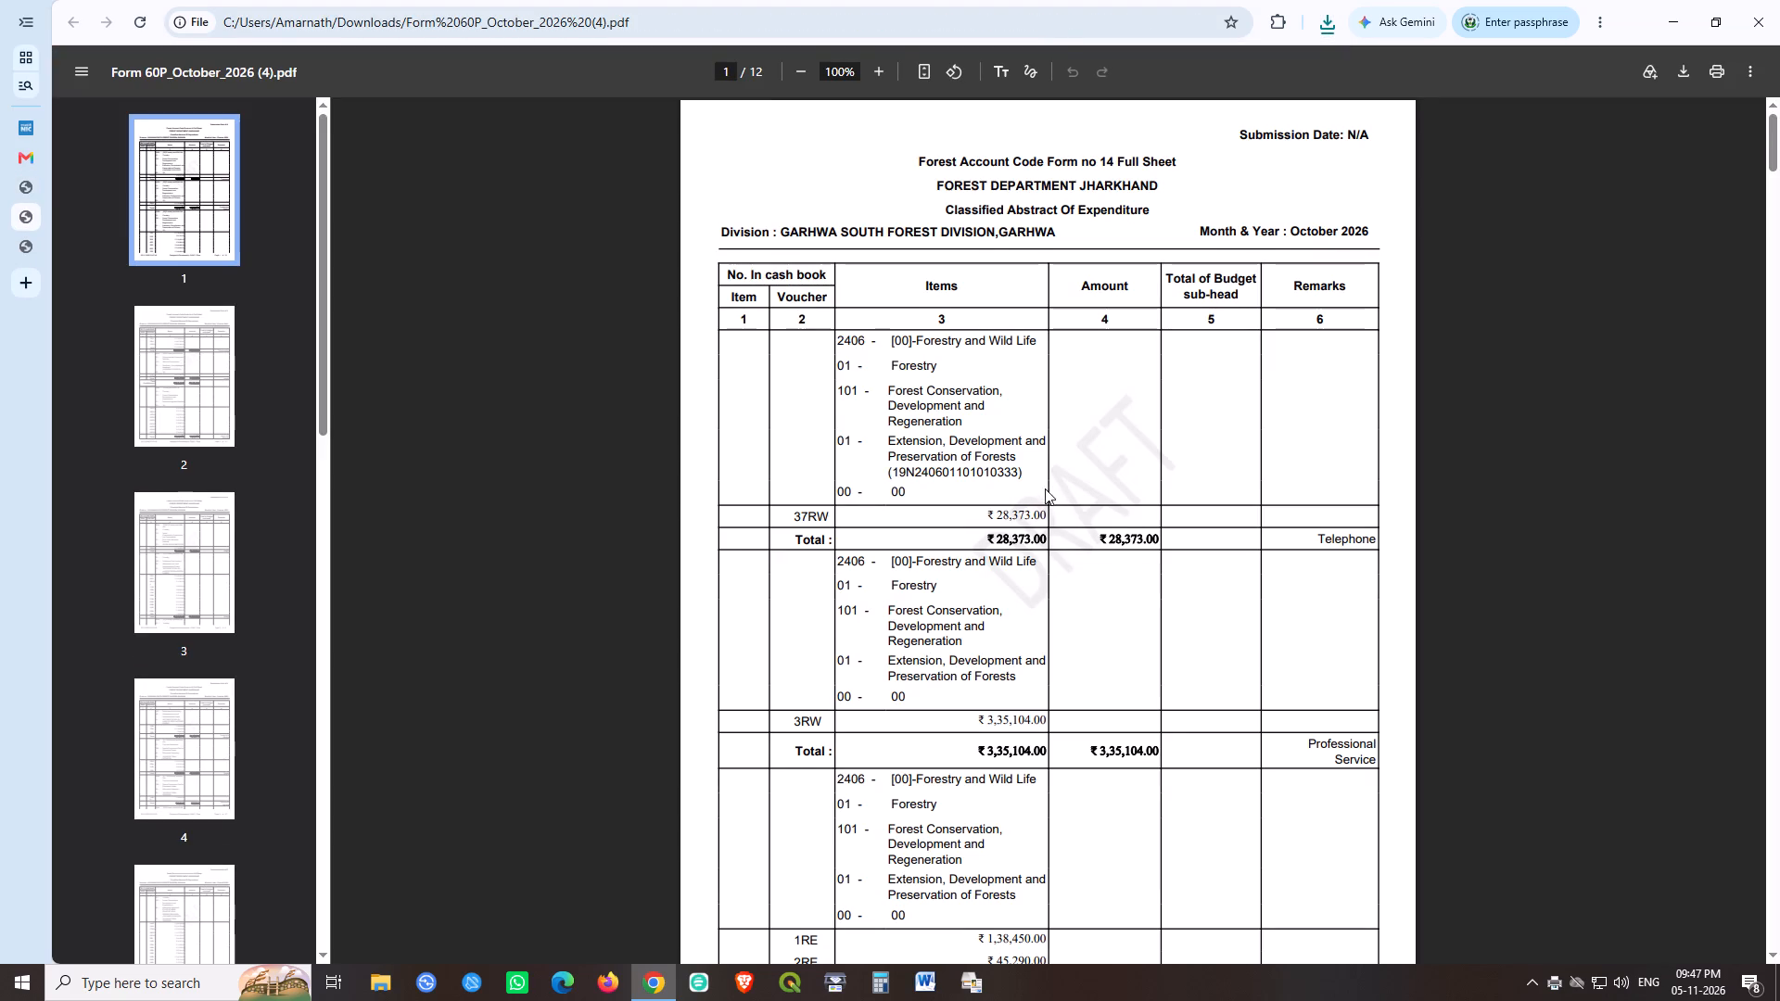
scroll(1069, 484, "down", 20)
scroll(1069, 484, "down", 20)
scroll(1069, 484, "down", 12)
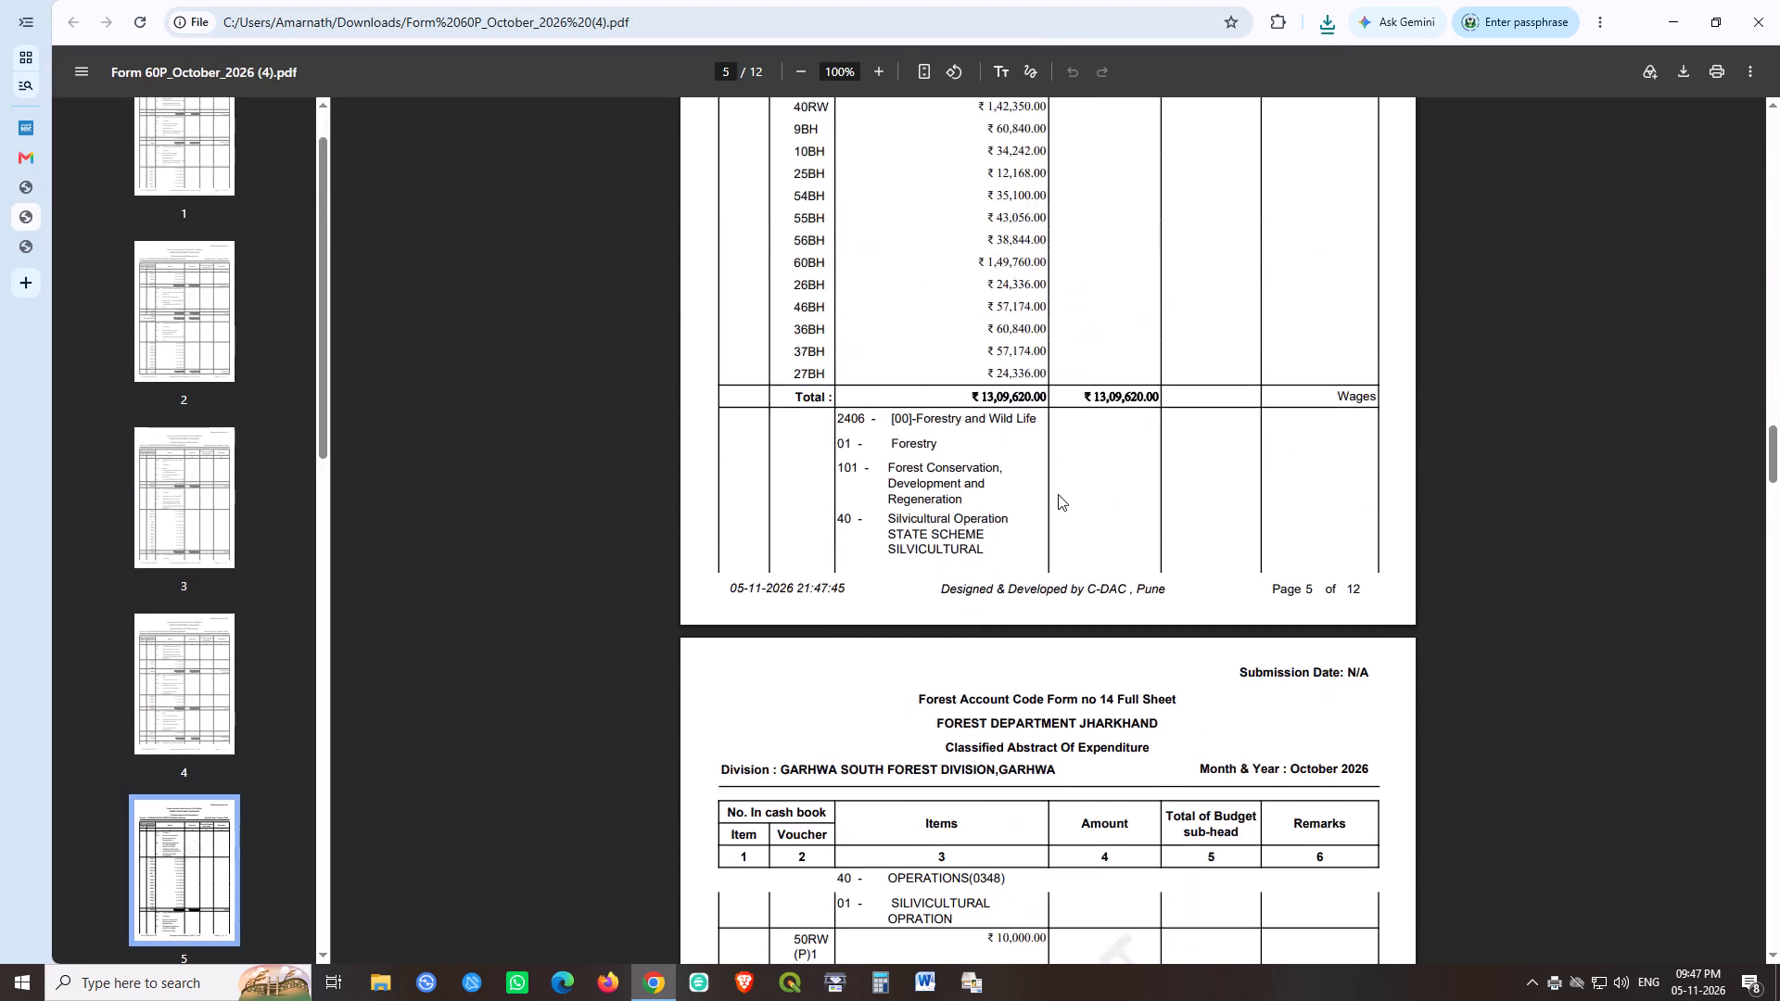
scroll(1058, 494, "down", 20)
scroll(1058, 494, "down", 20)
scroll(1058, 494, "down", 15)
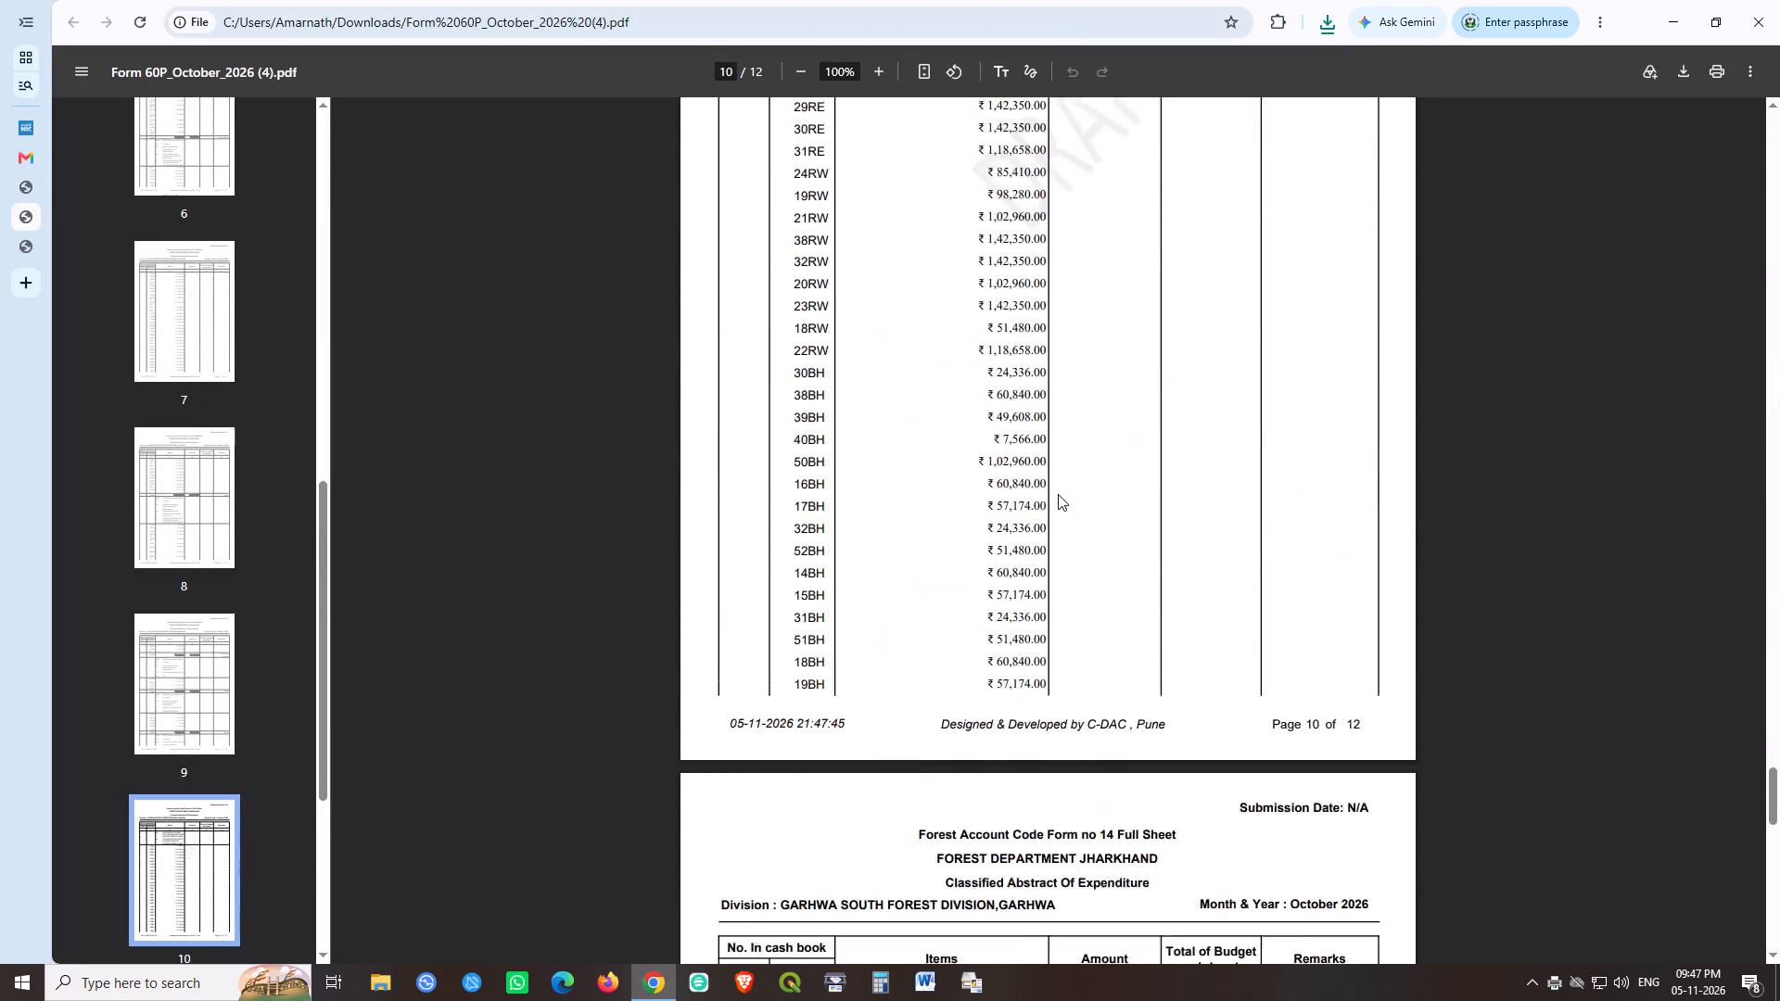
scroll(1058, 494, "down", 20)
scroll(1058, 494, "down", 11)
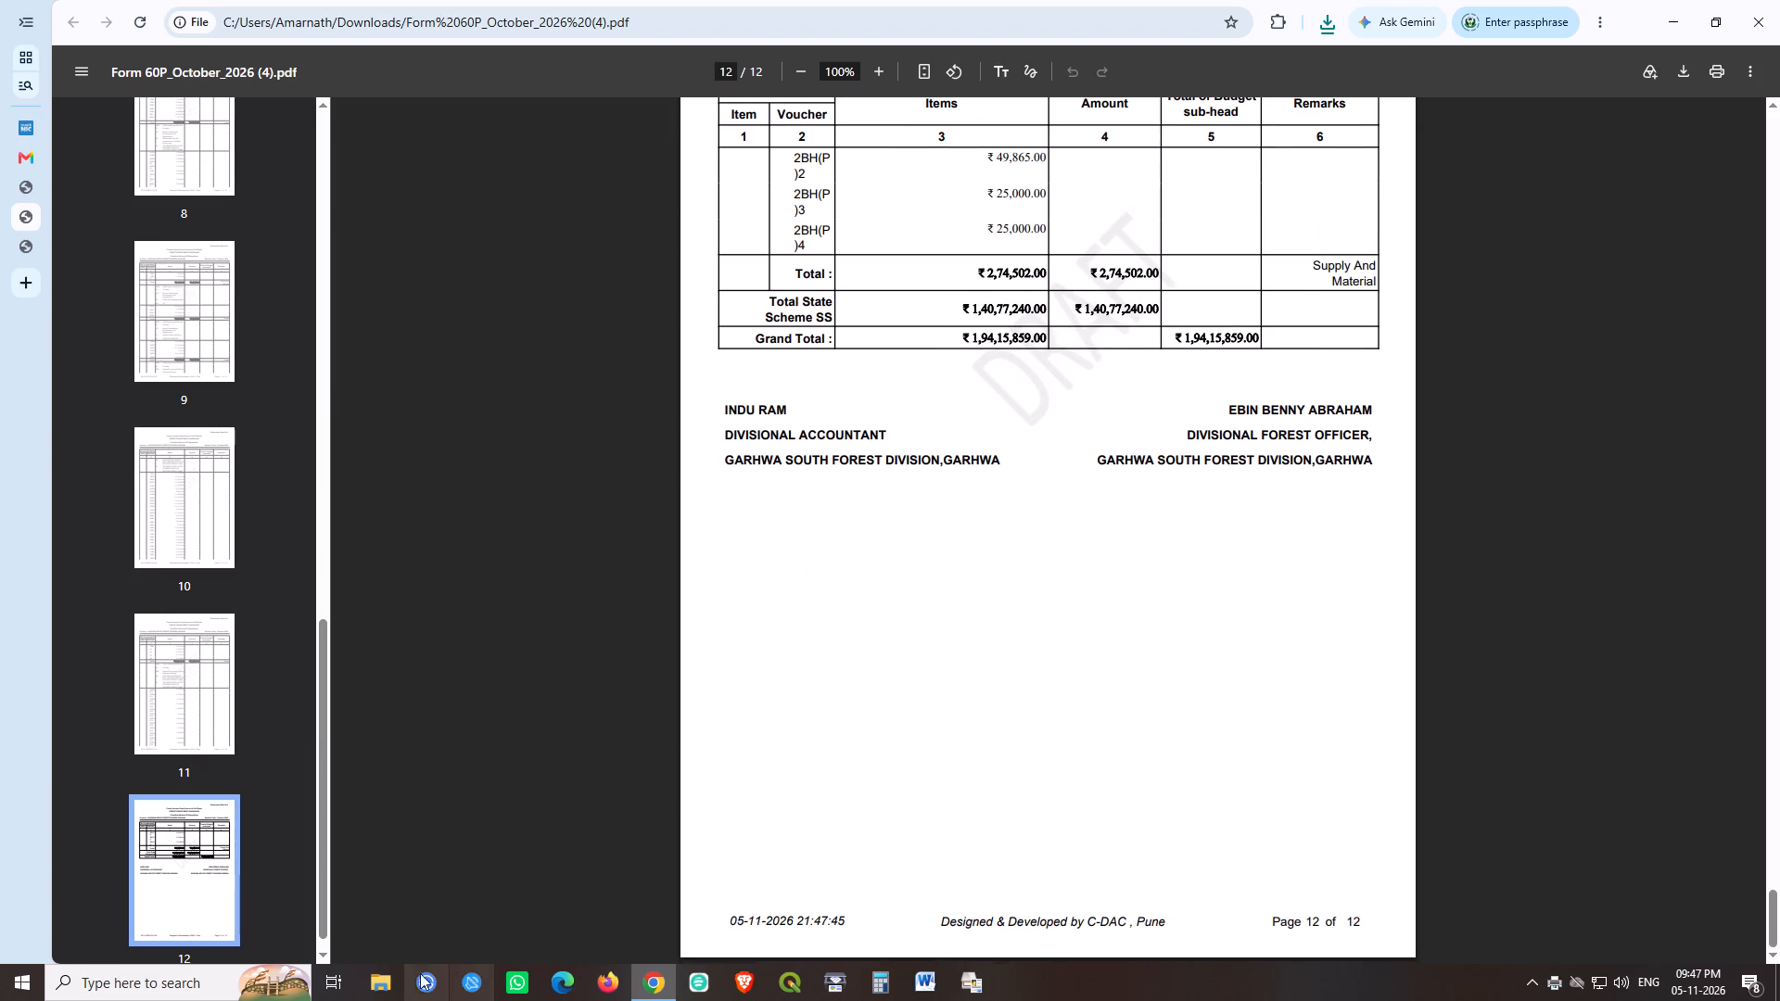
Open the 60P Print Memo document in Word from the October 2026 folder inside the 60 P Account folder.
right_click(384, 982)
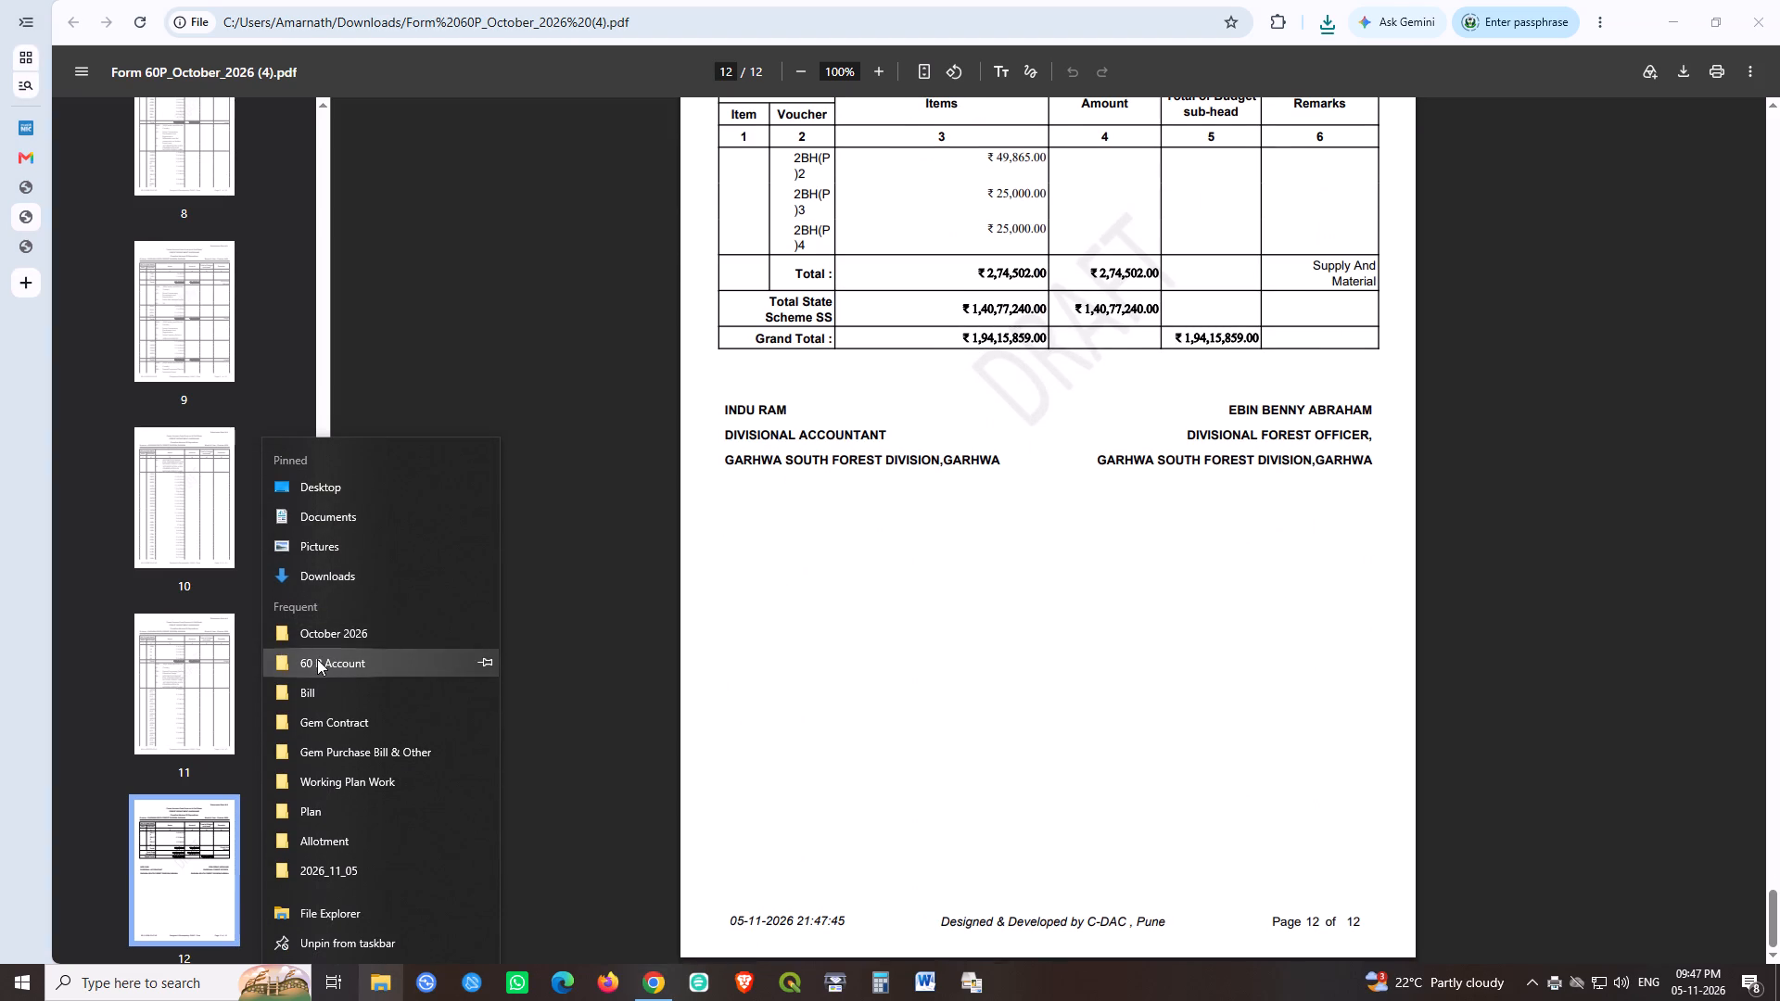
left_click(317, 662)
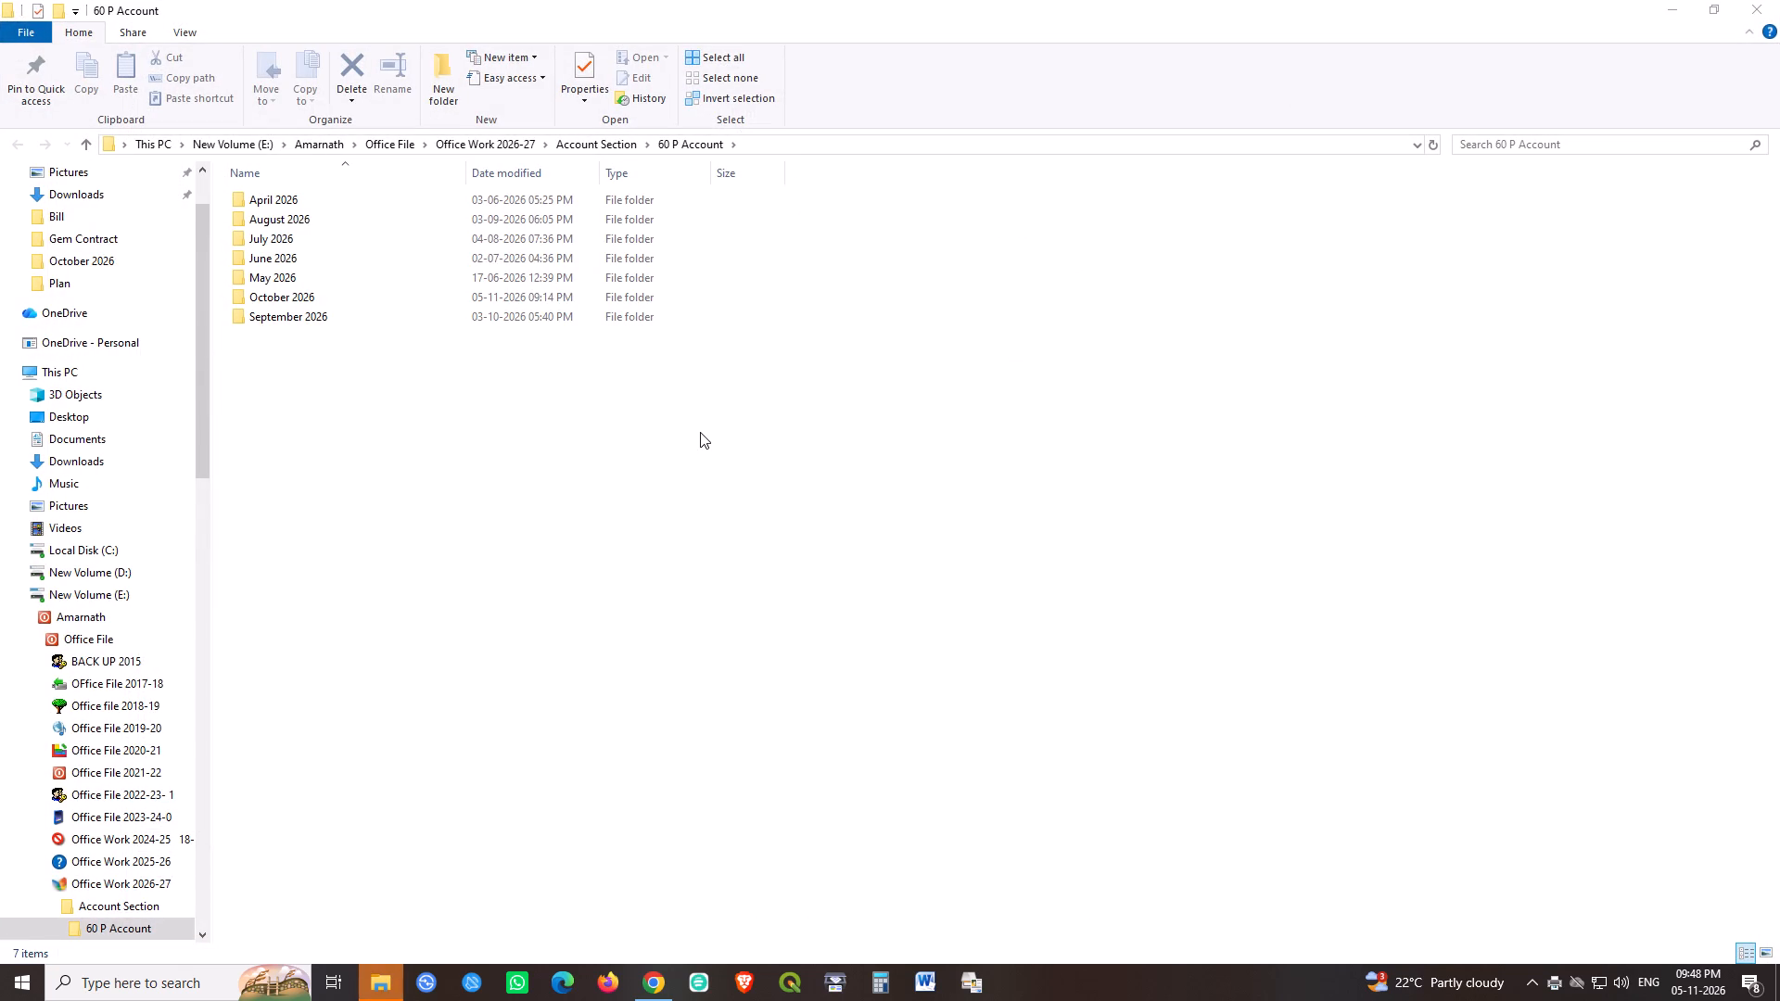
double_click(303, 293)
left_click(331, 194)
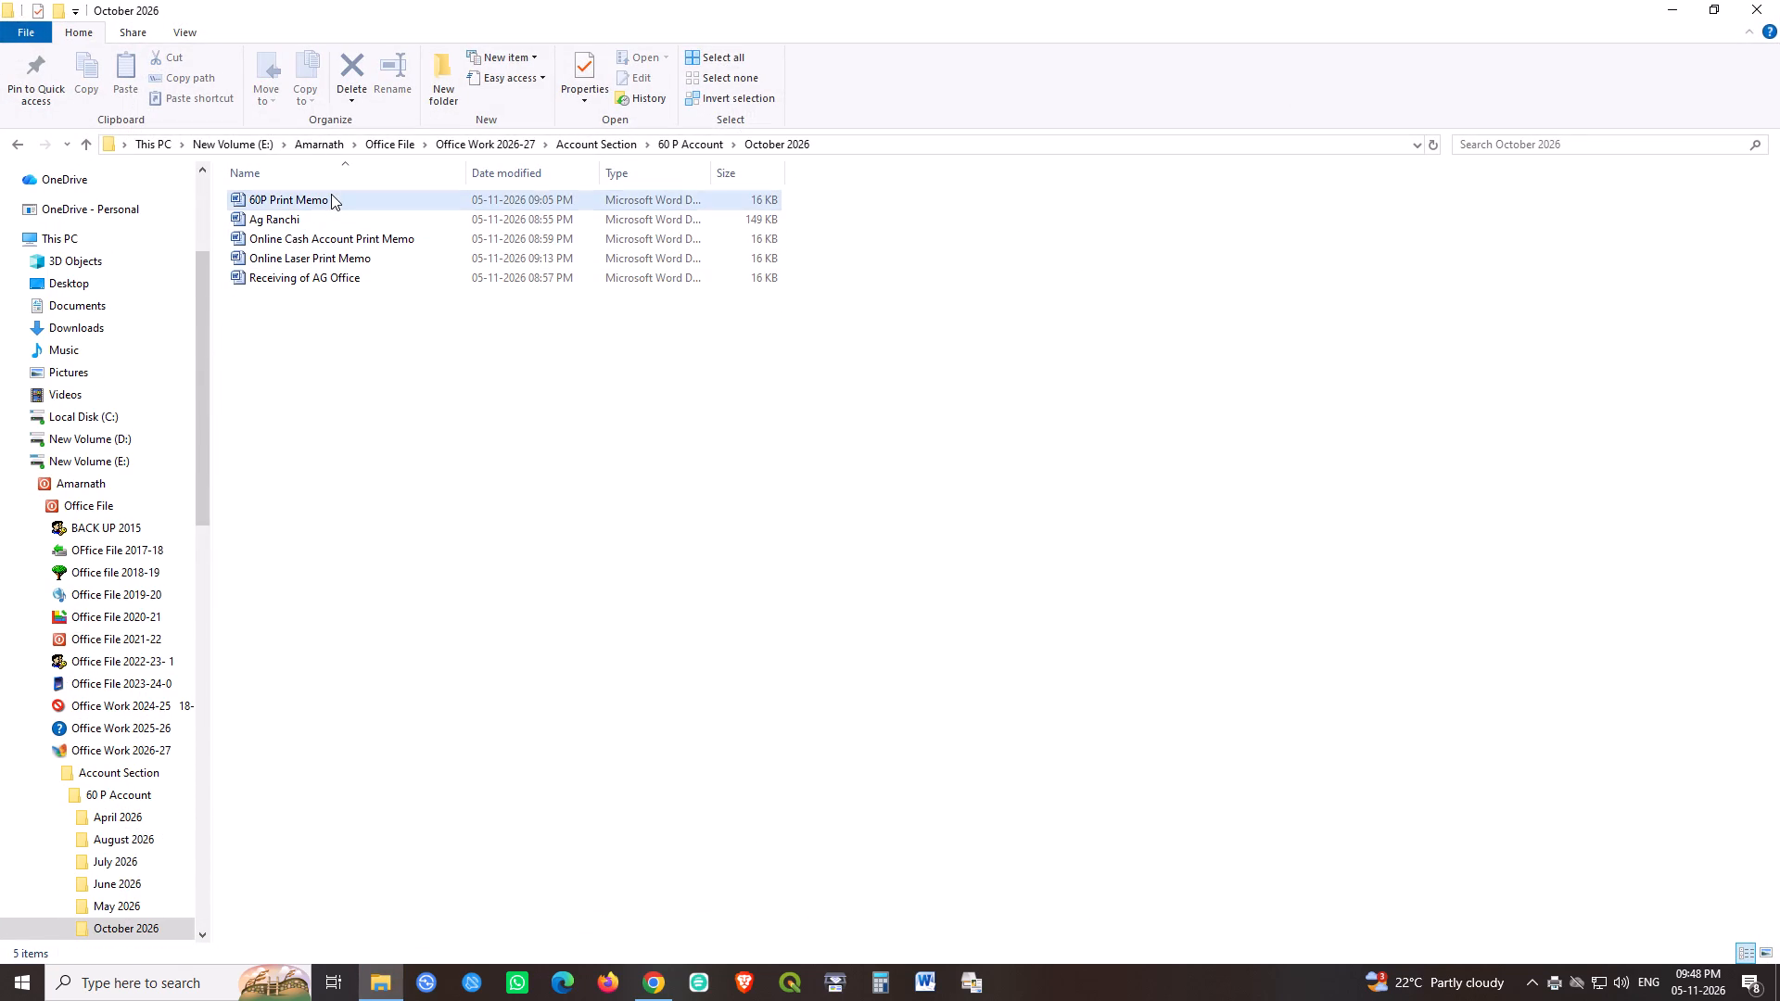
key("Return")
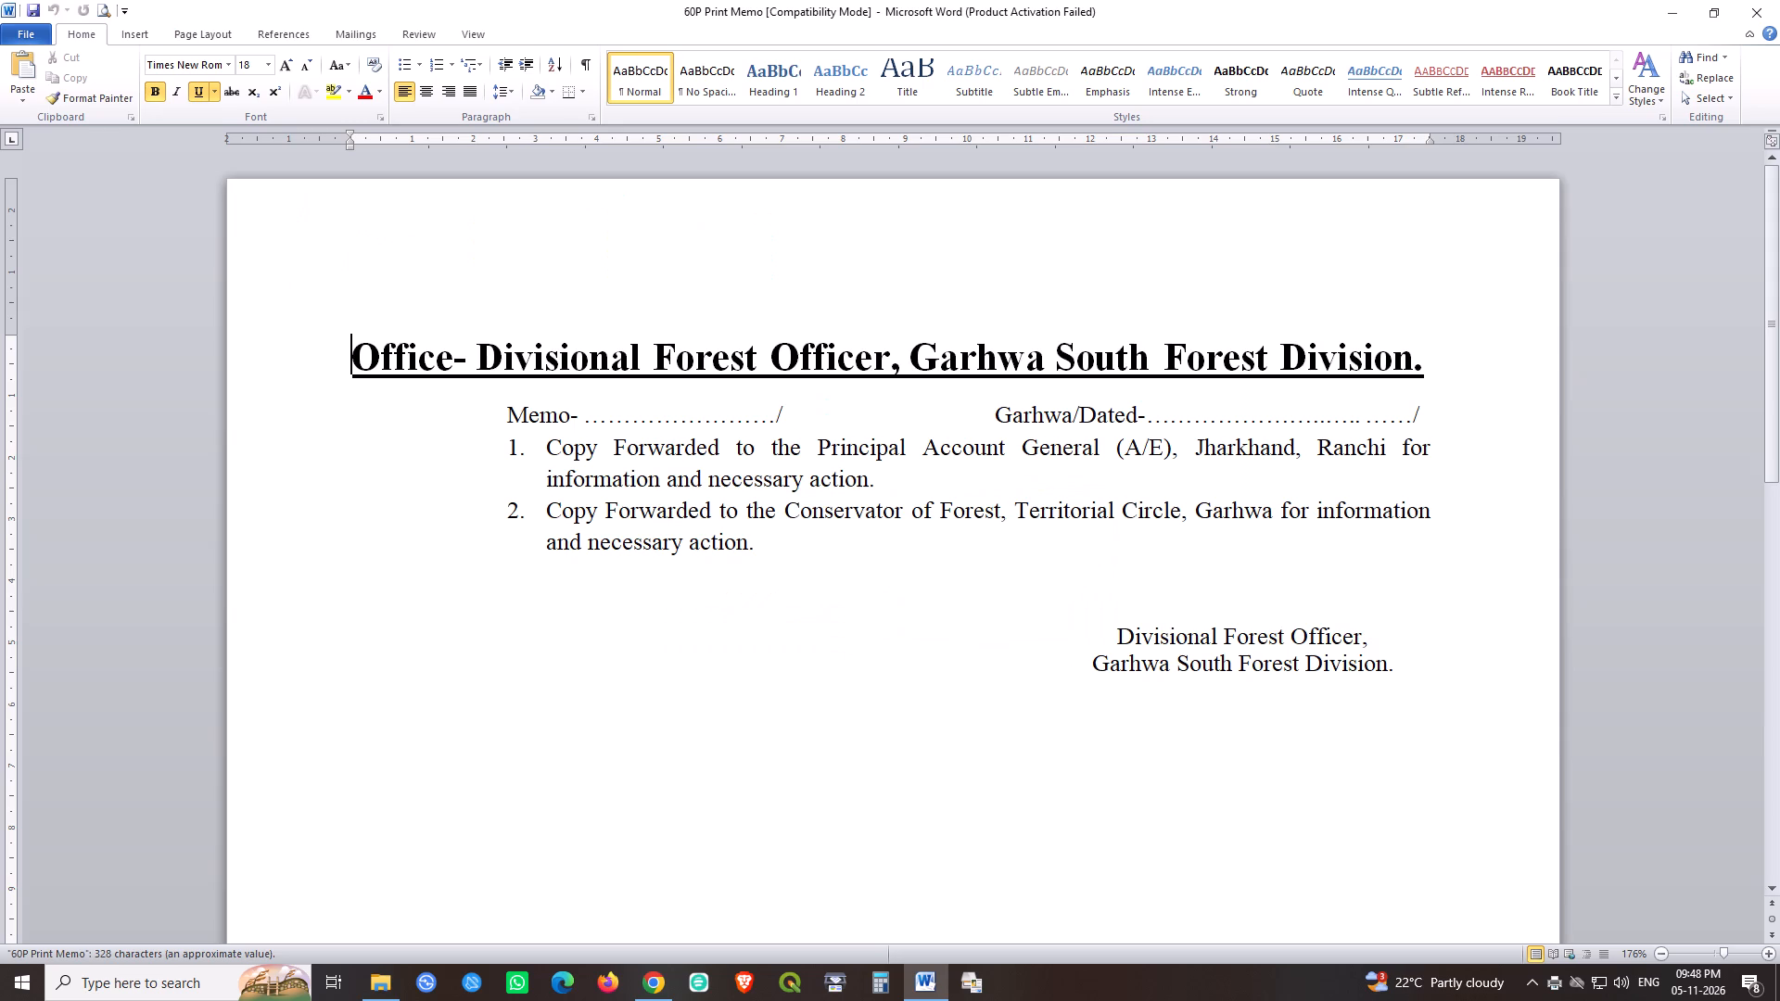
left_click(1077, 672)
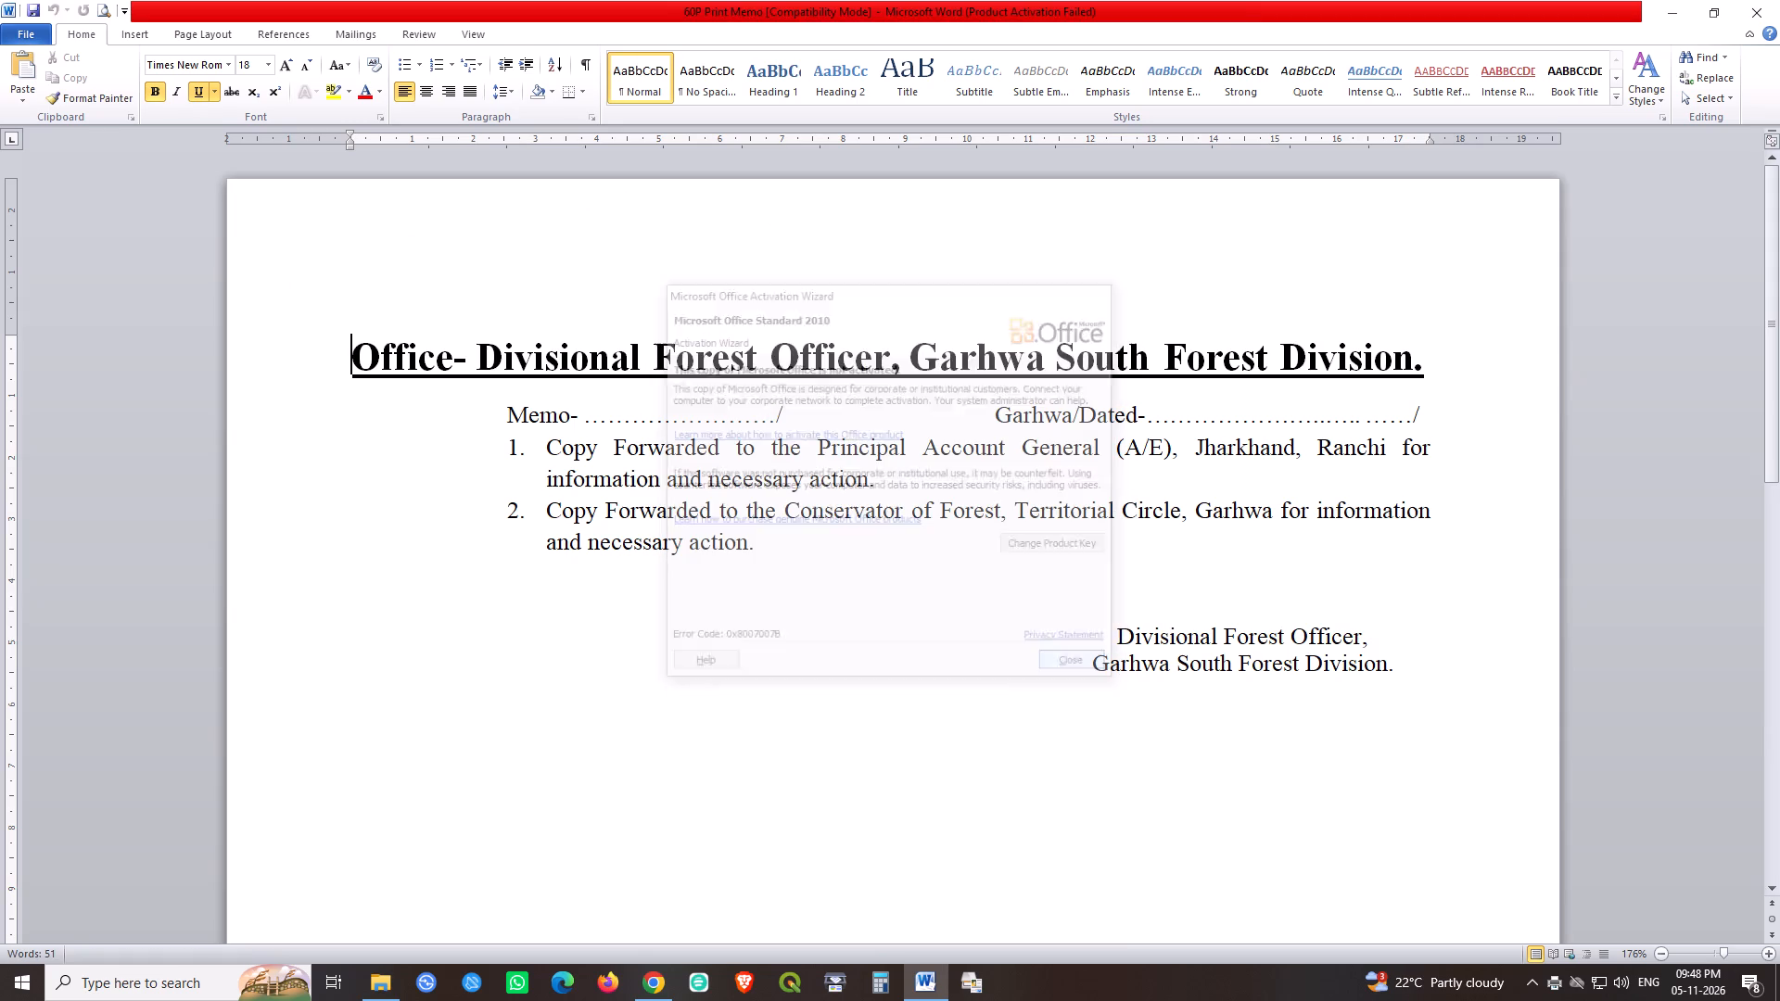
Print four copies of the 60P memo, save it, and close the document and its folder window.
key("ctrl+p")
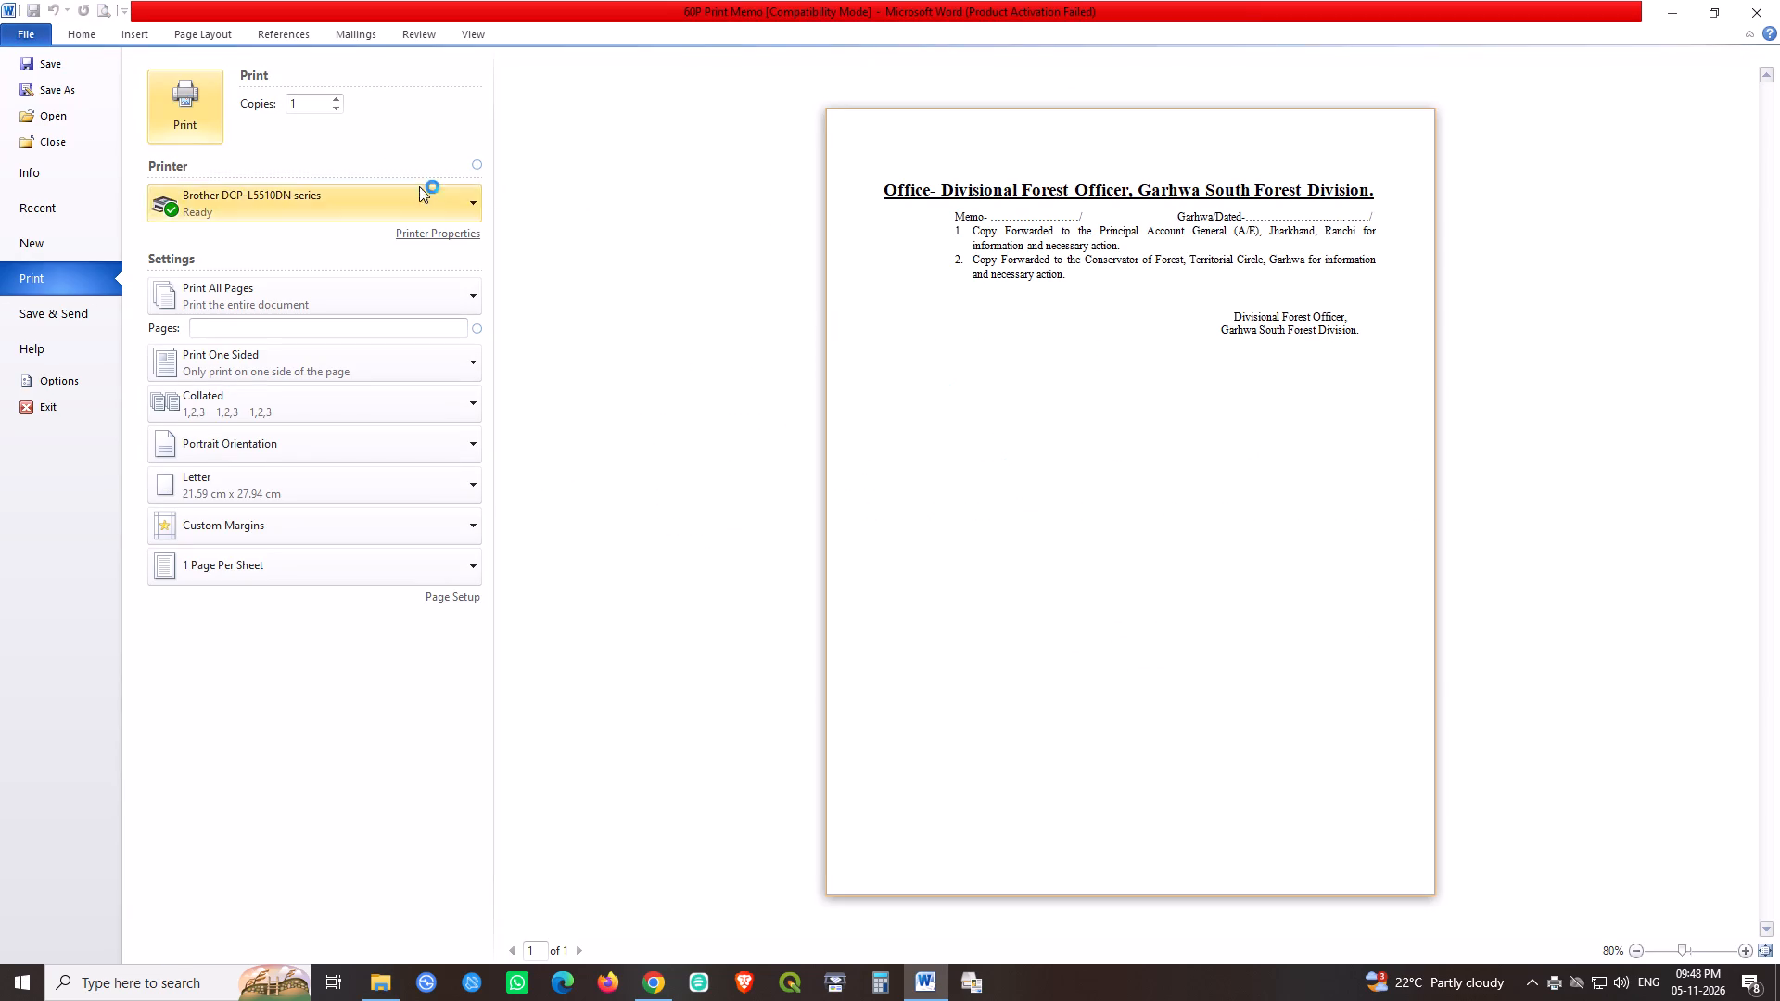
double_click(340, 98)
left_click(340, 98)
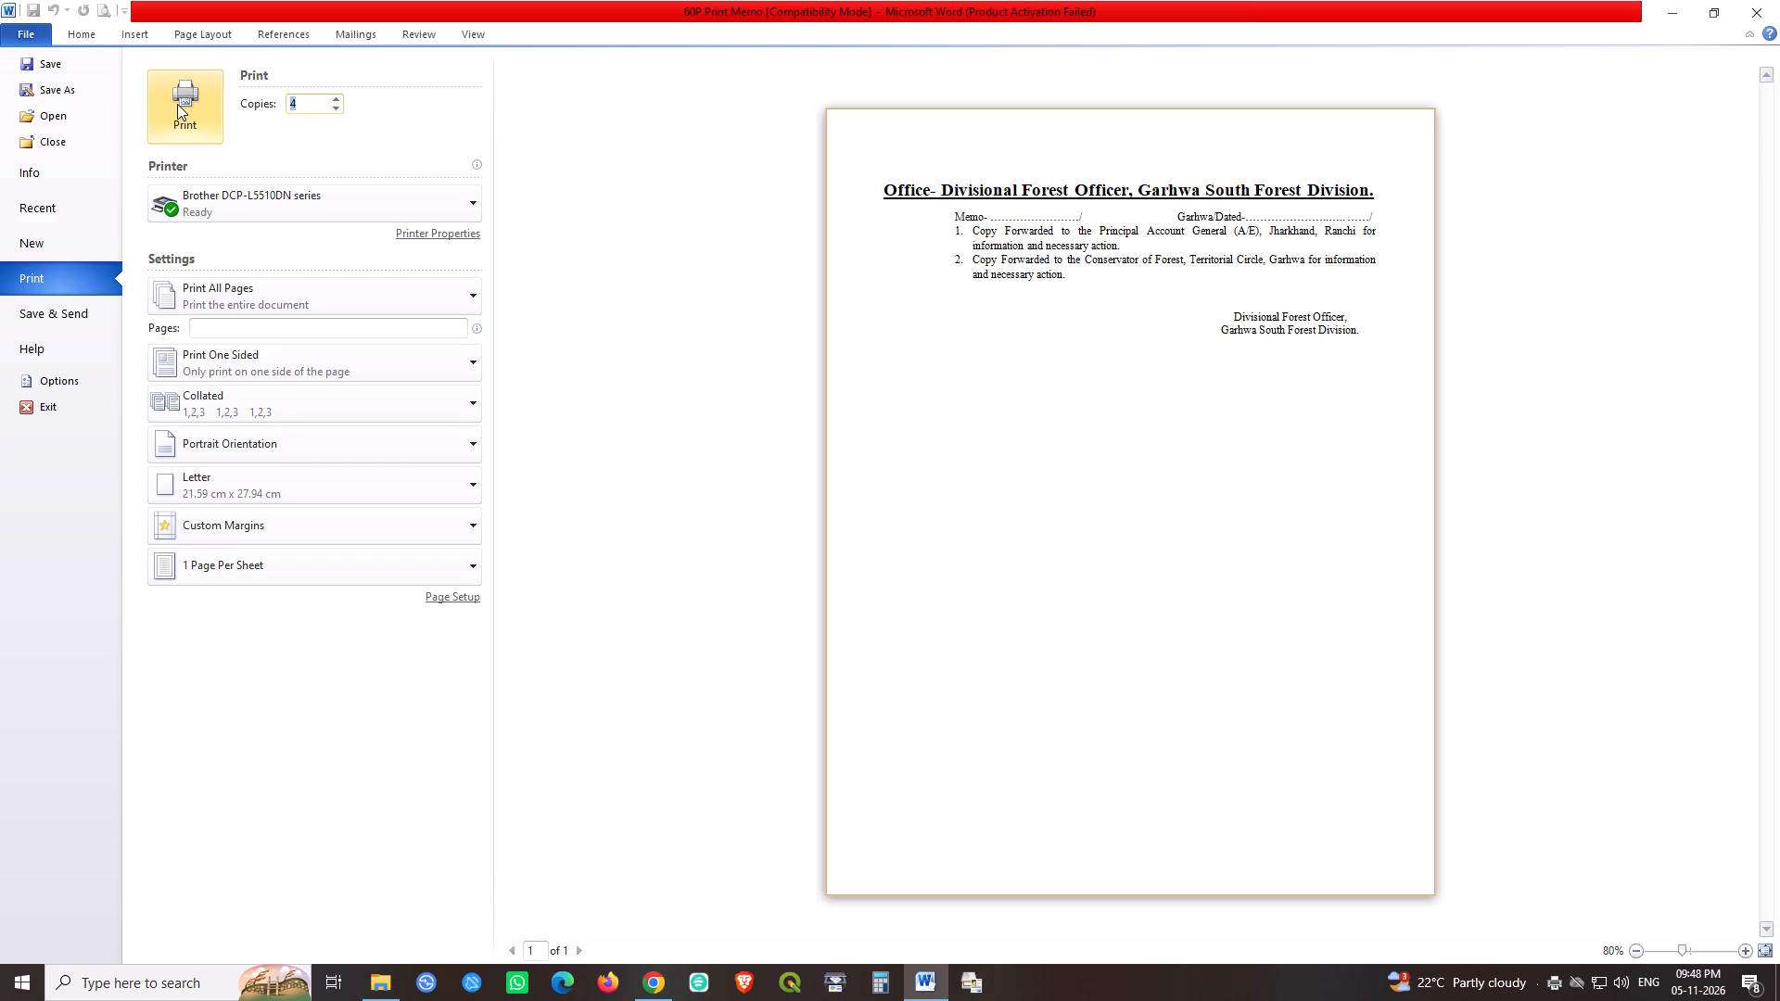
left_click(177, 104)
key("ctrl+s")
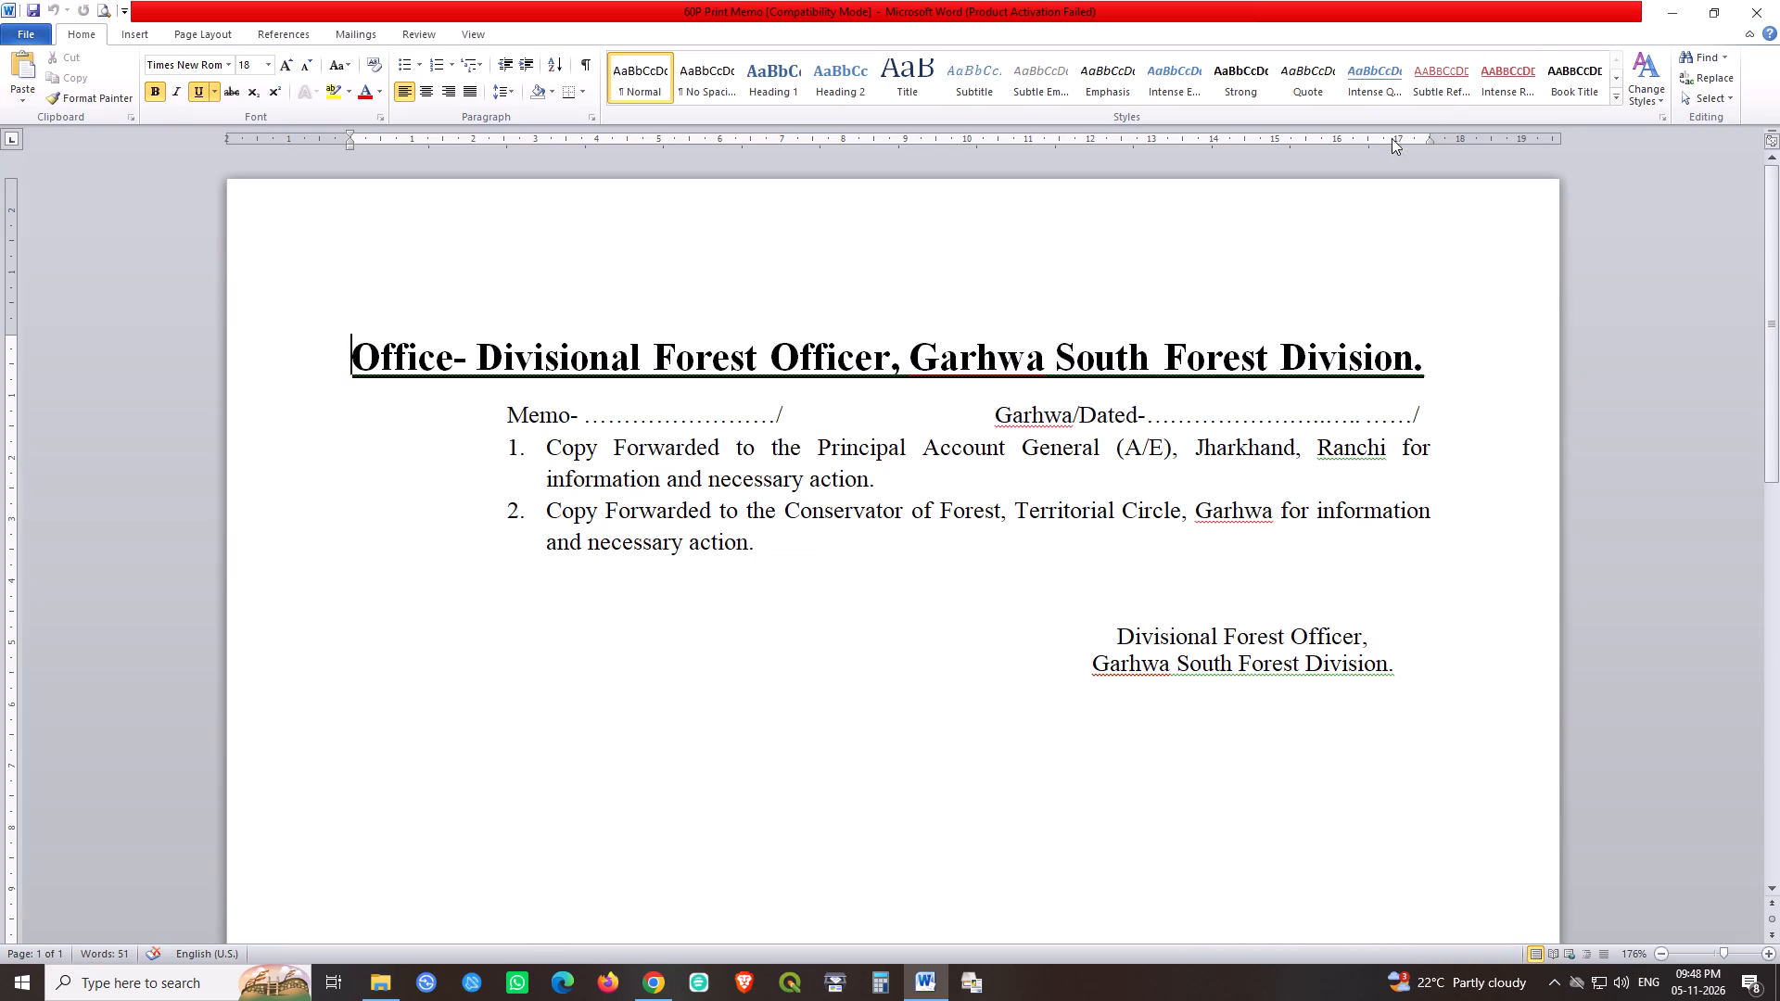
left_click(1755, 18)
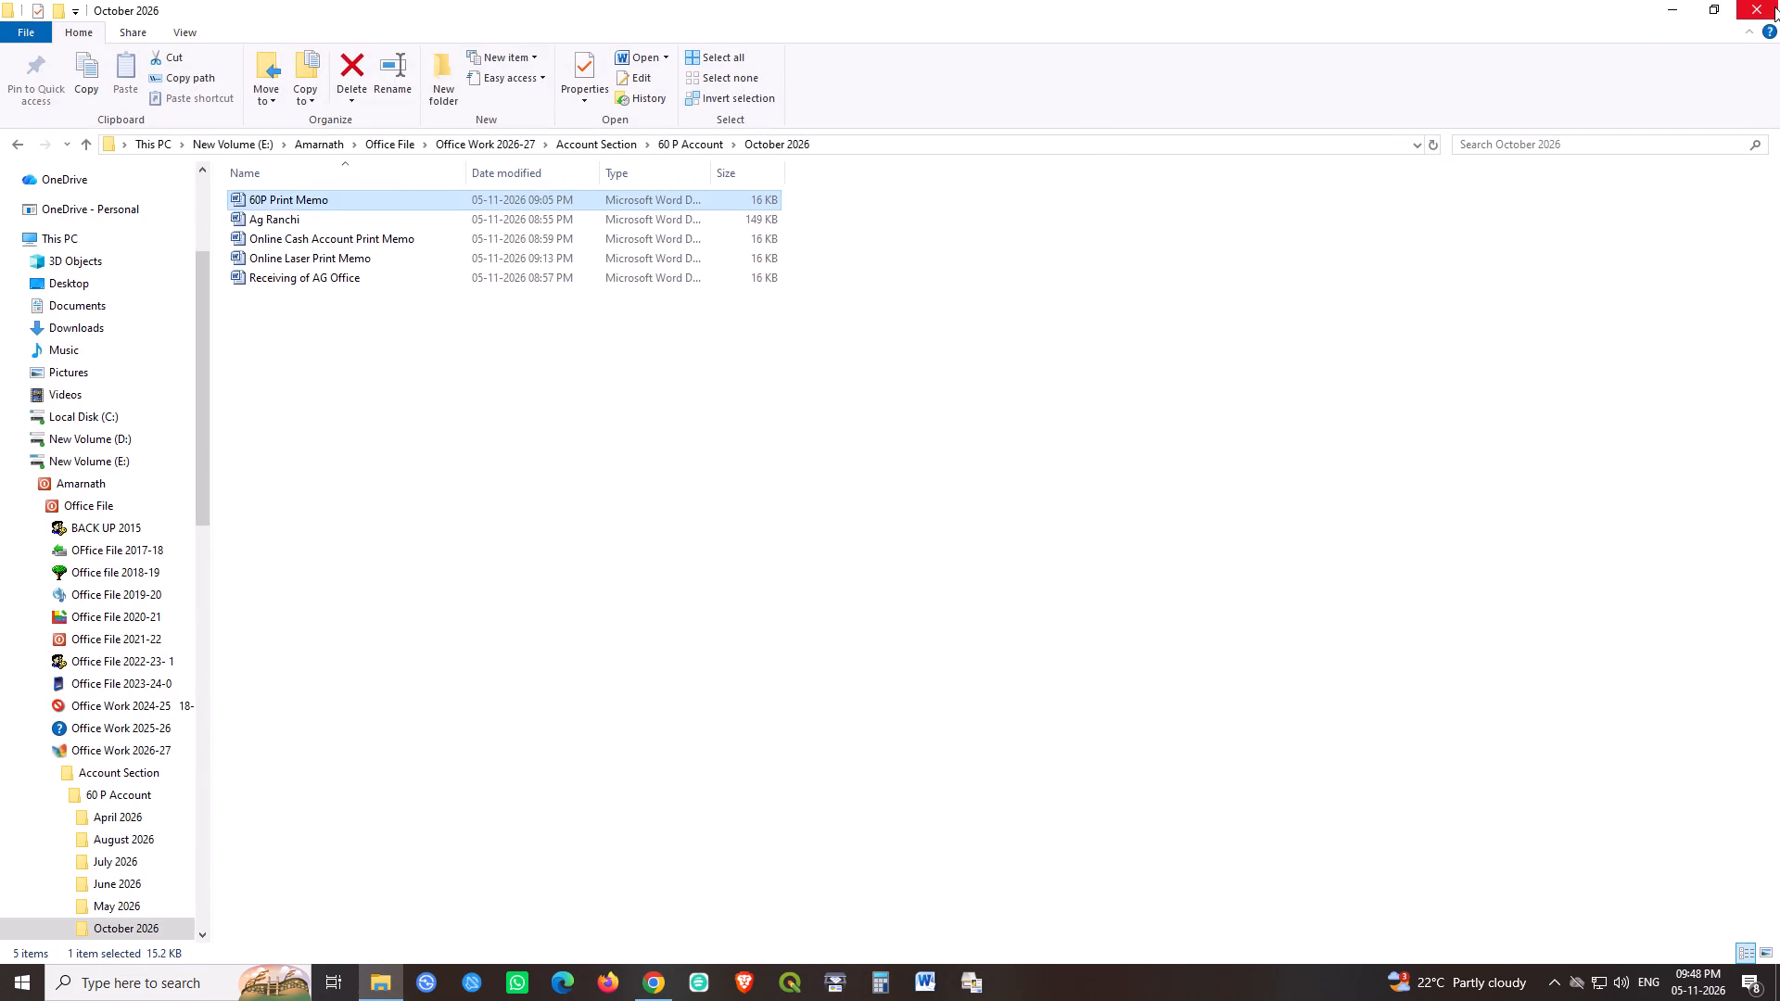
left_click(1775, 6)
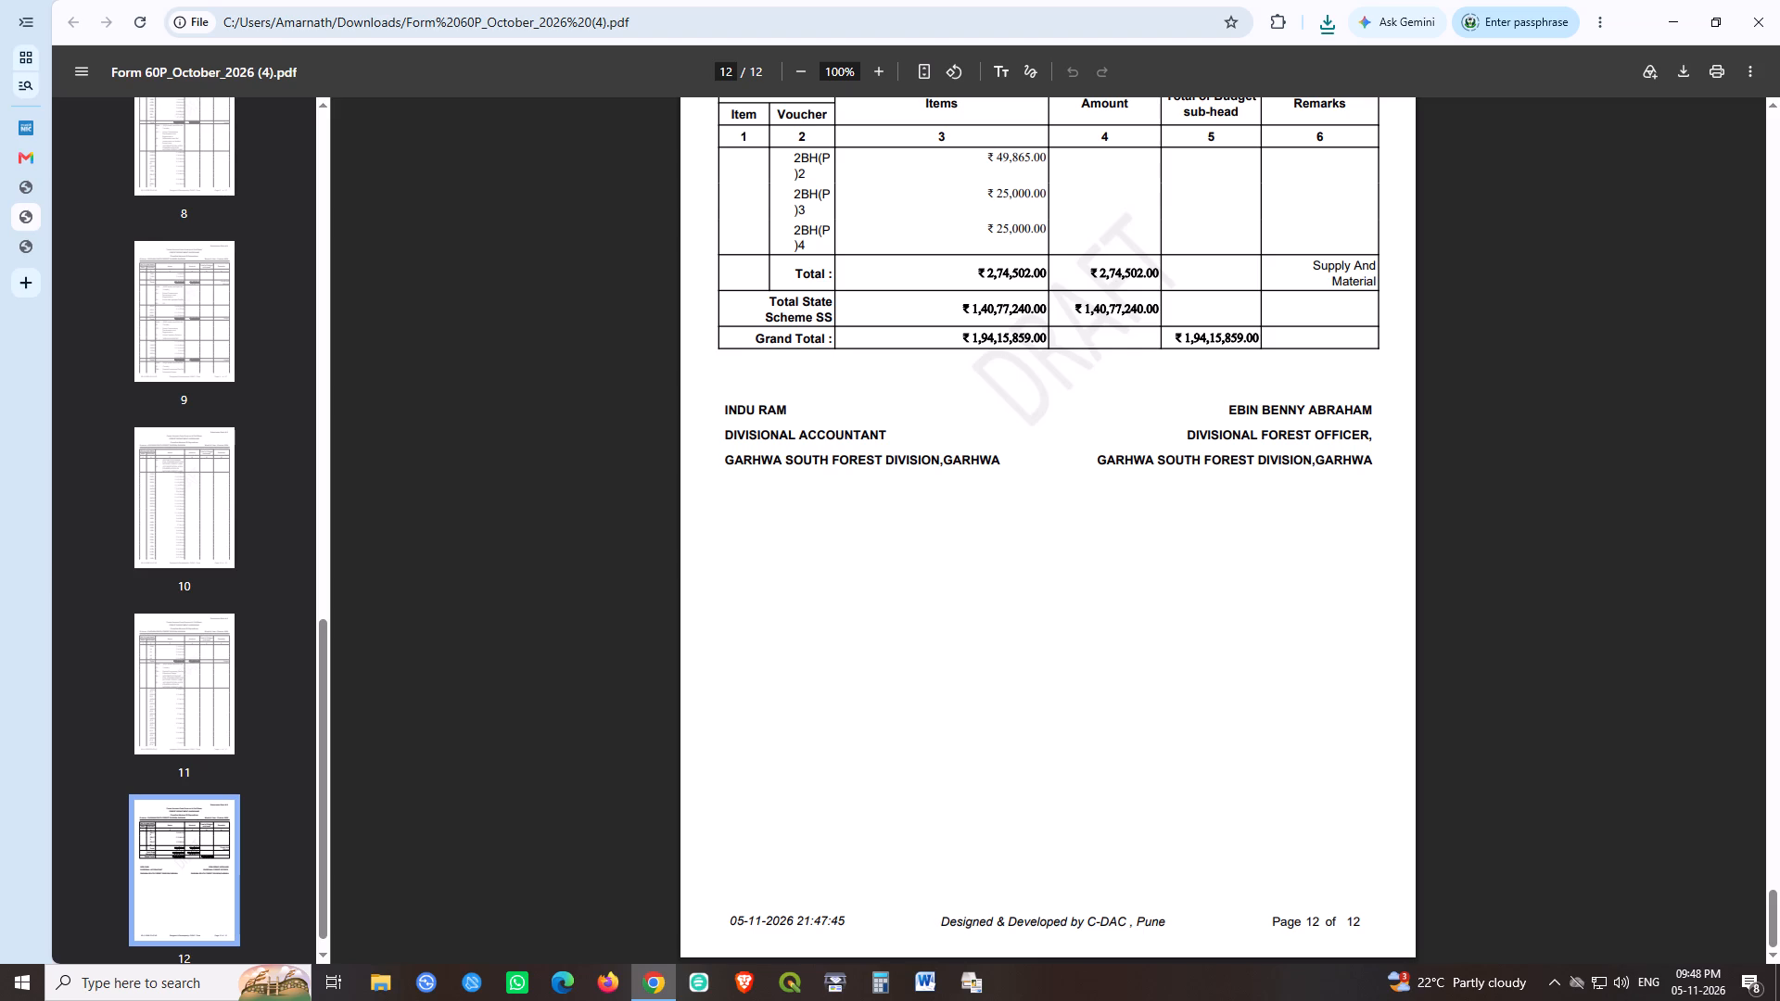
Print one two-sided copy of all pages of the Form 60P detail PDF on A4 paper.
left_click(1716, 68)
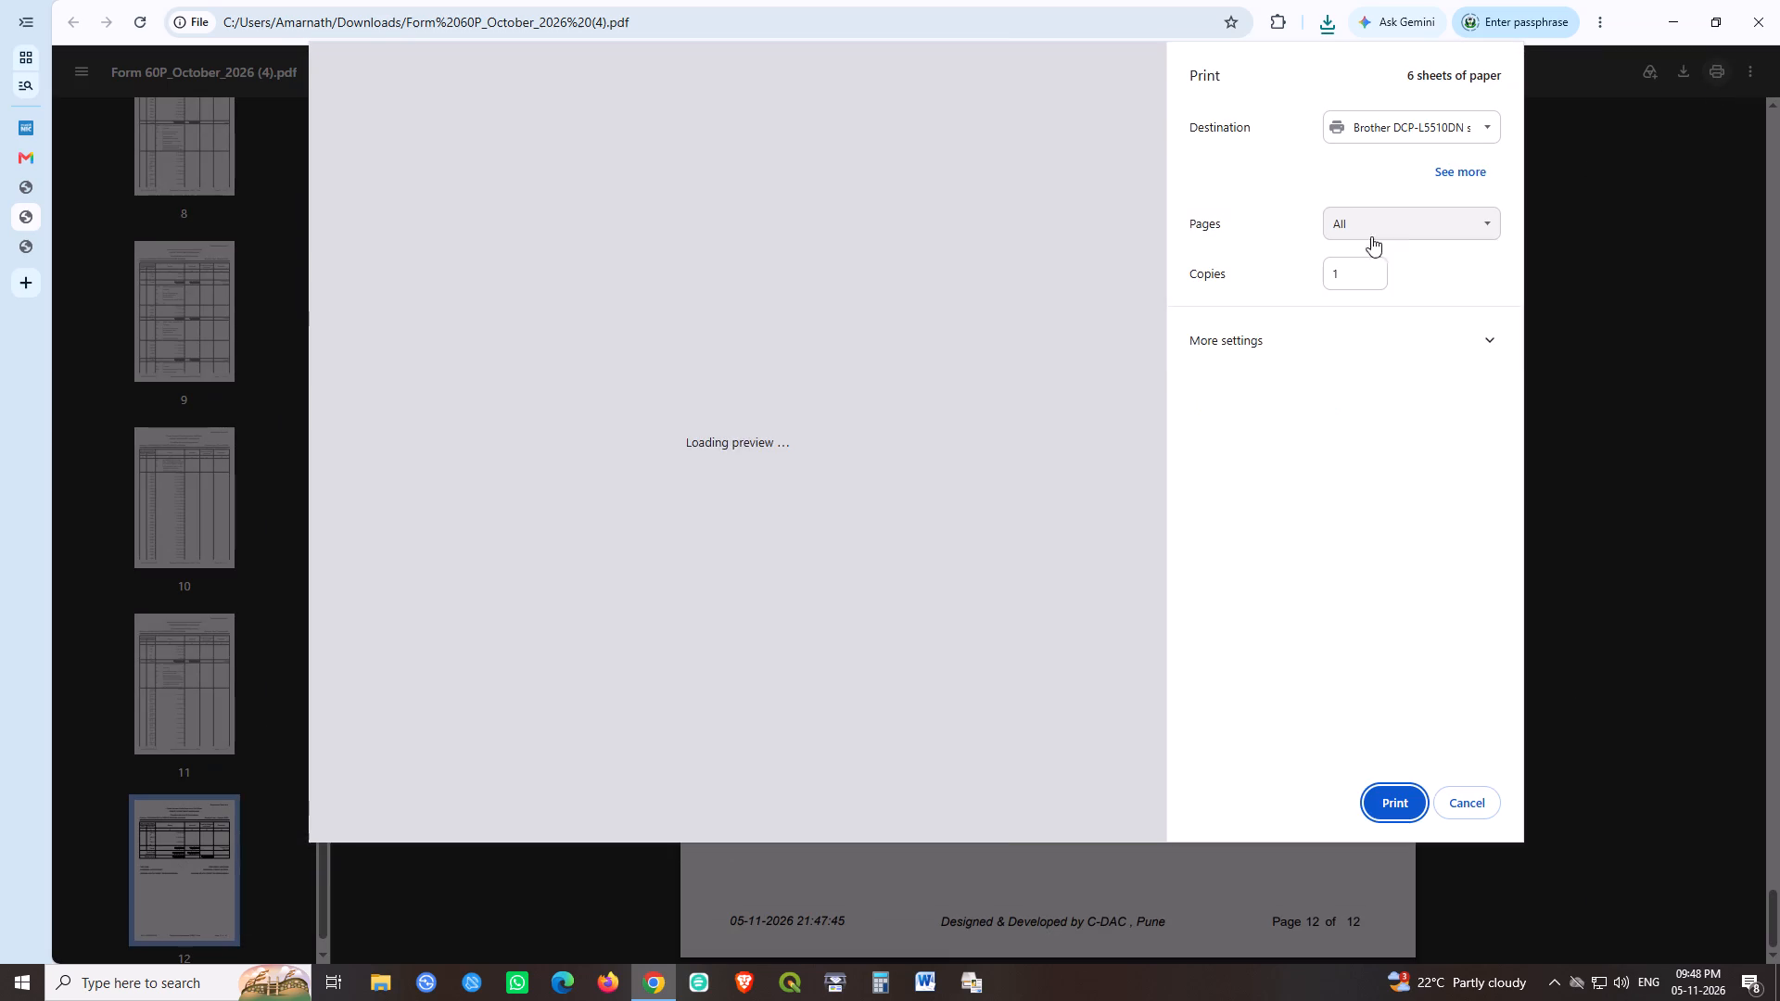
left_click(1353, 371)
left_click(1354, 359)
left_click(1369, 357)
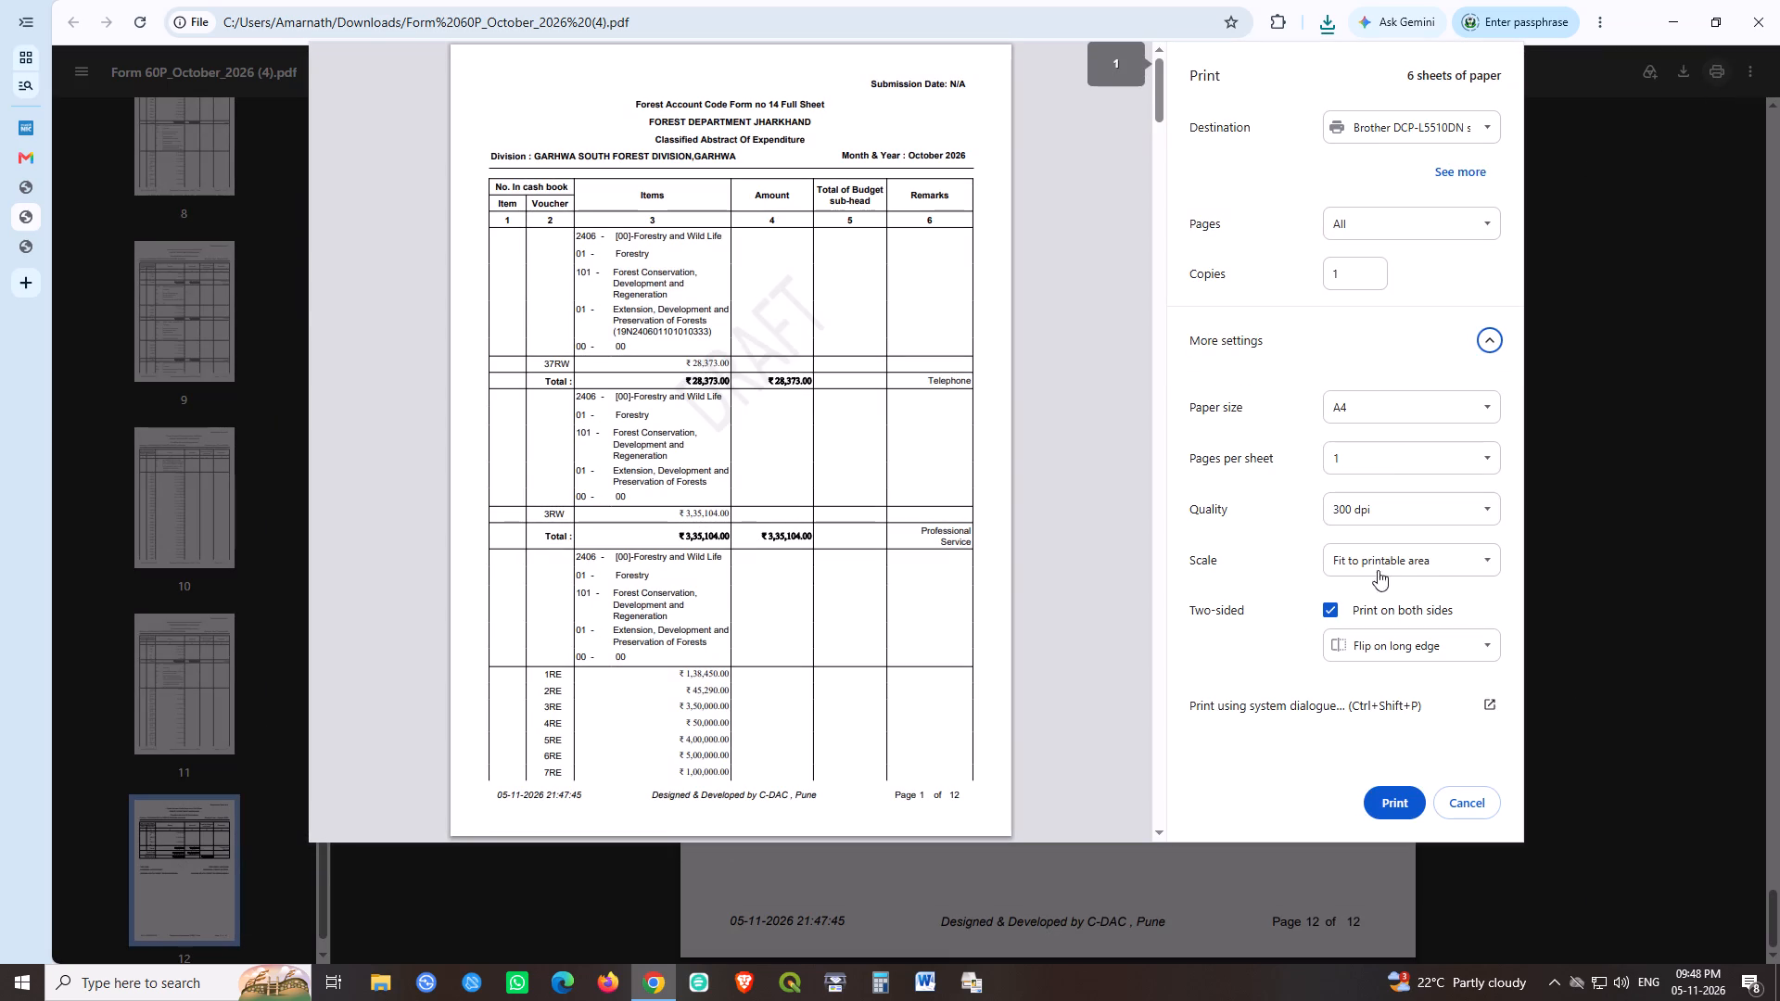
left_click(1387, 789)
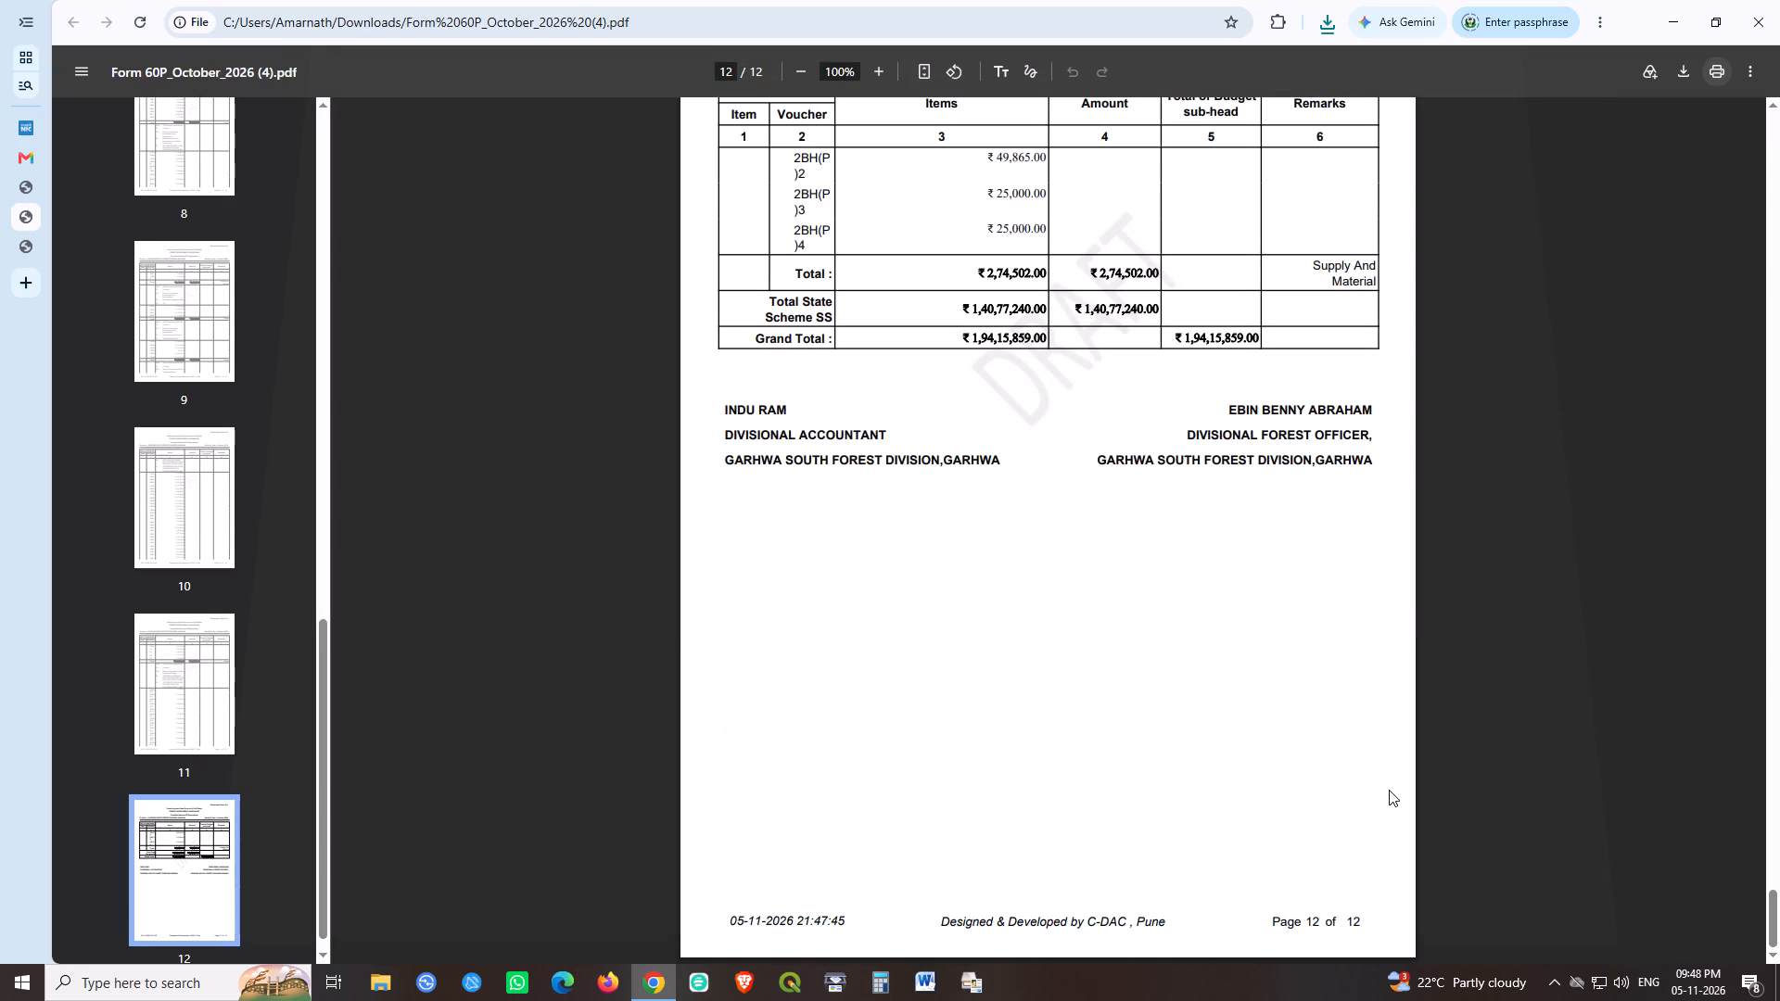